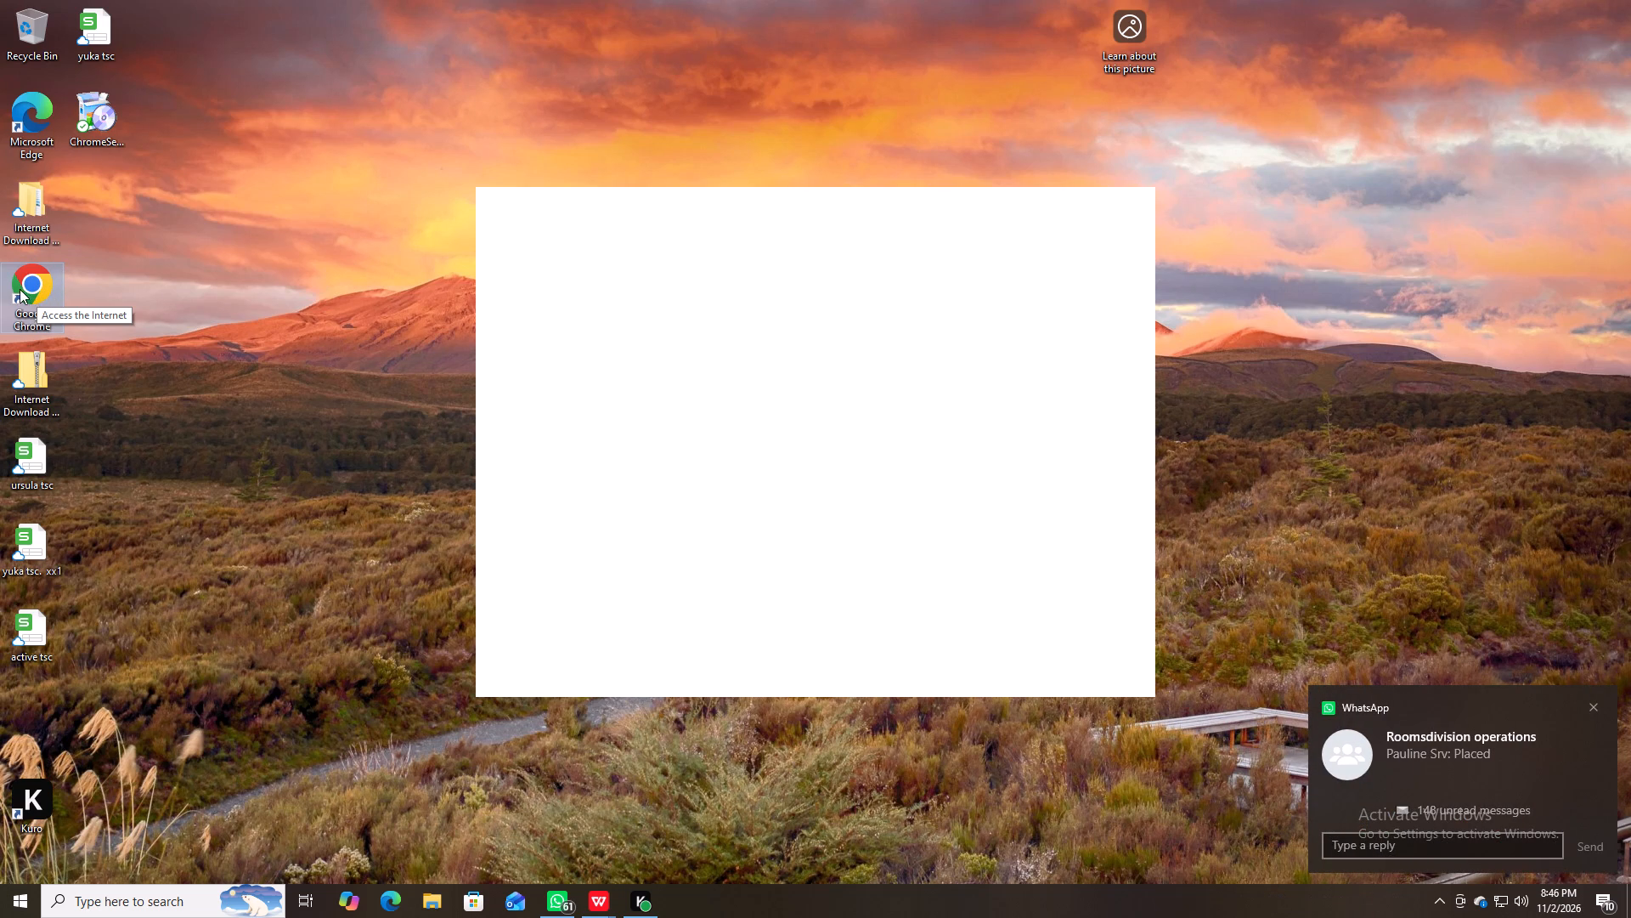
Launch Google Chrome from the desktop.
{"action": "left_click", "coordinate": [18, 289]}
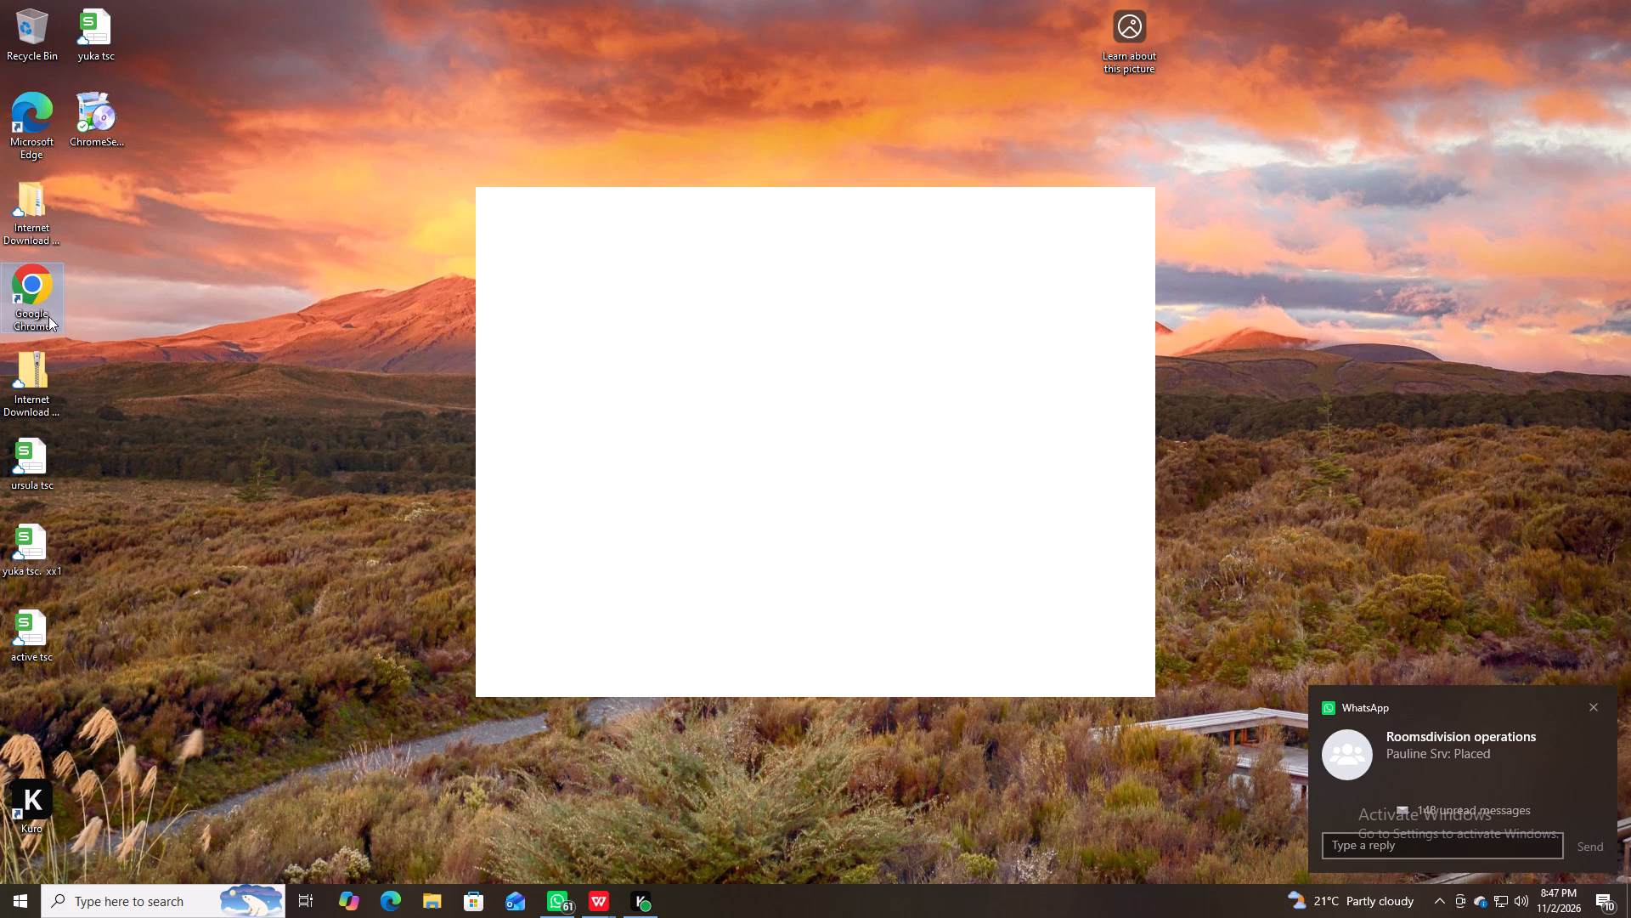
{"action": "left_click", "coordinate": [46, 300]}
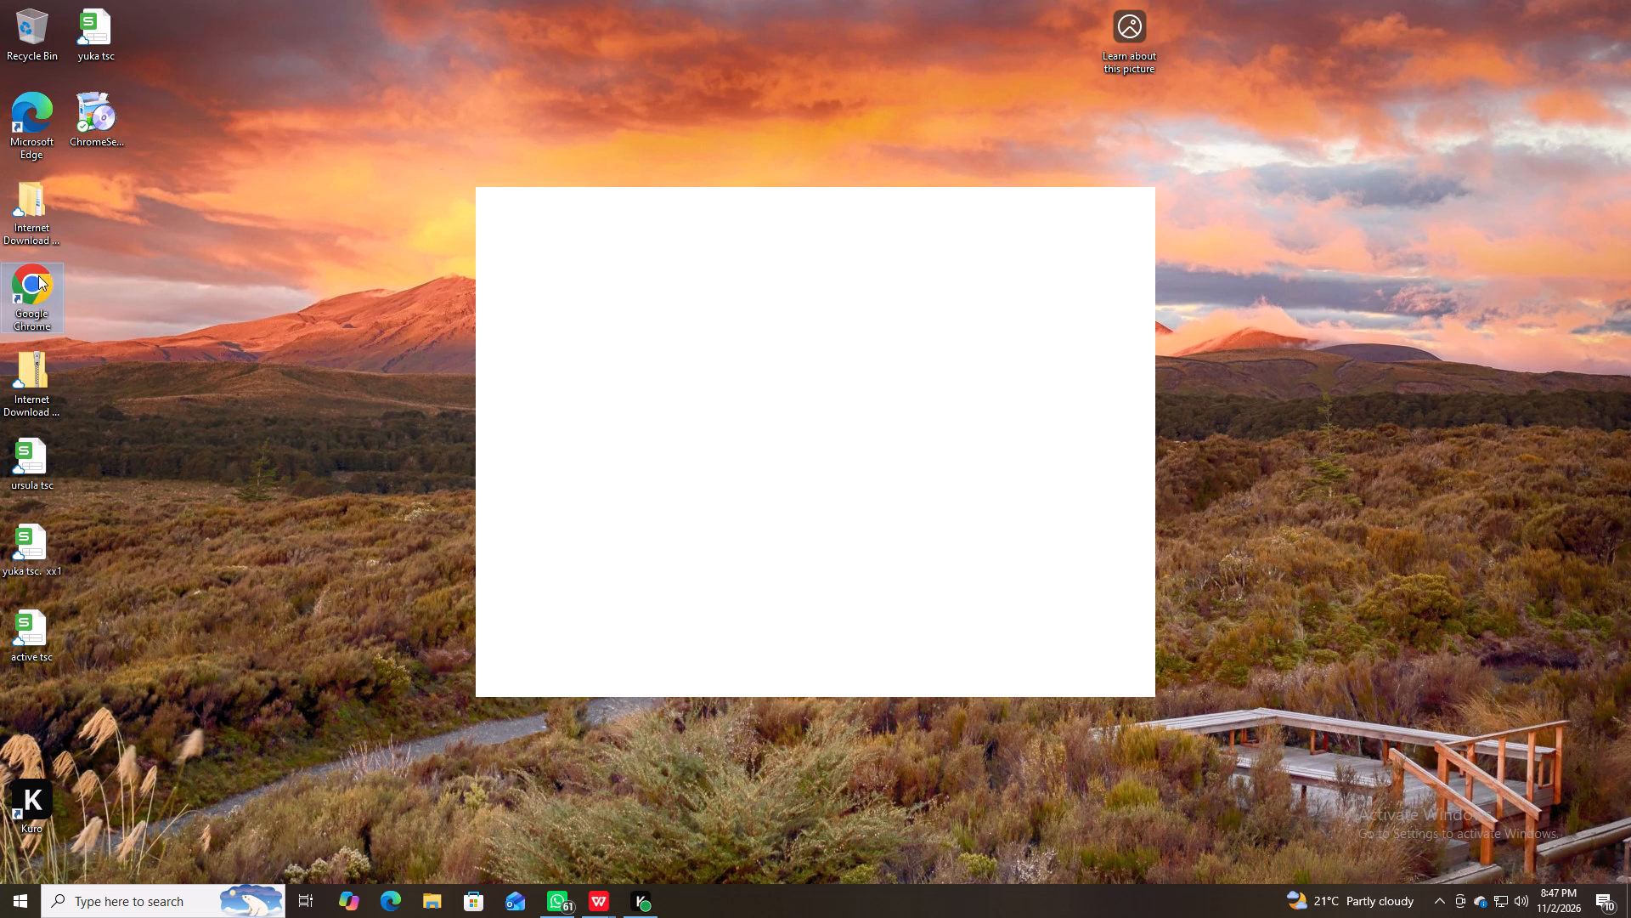
{"action": "double_click", "coordinate": [53, 266]}
{"action": "triple_click", "coordinate": [30, 281]}
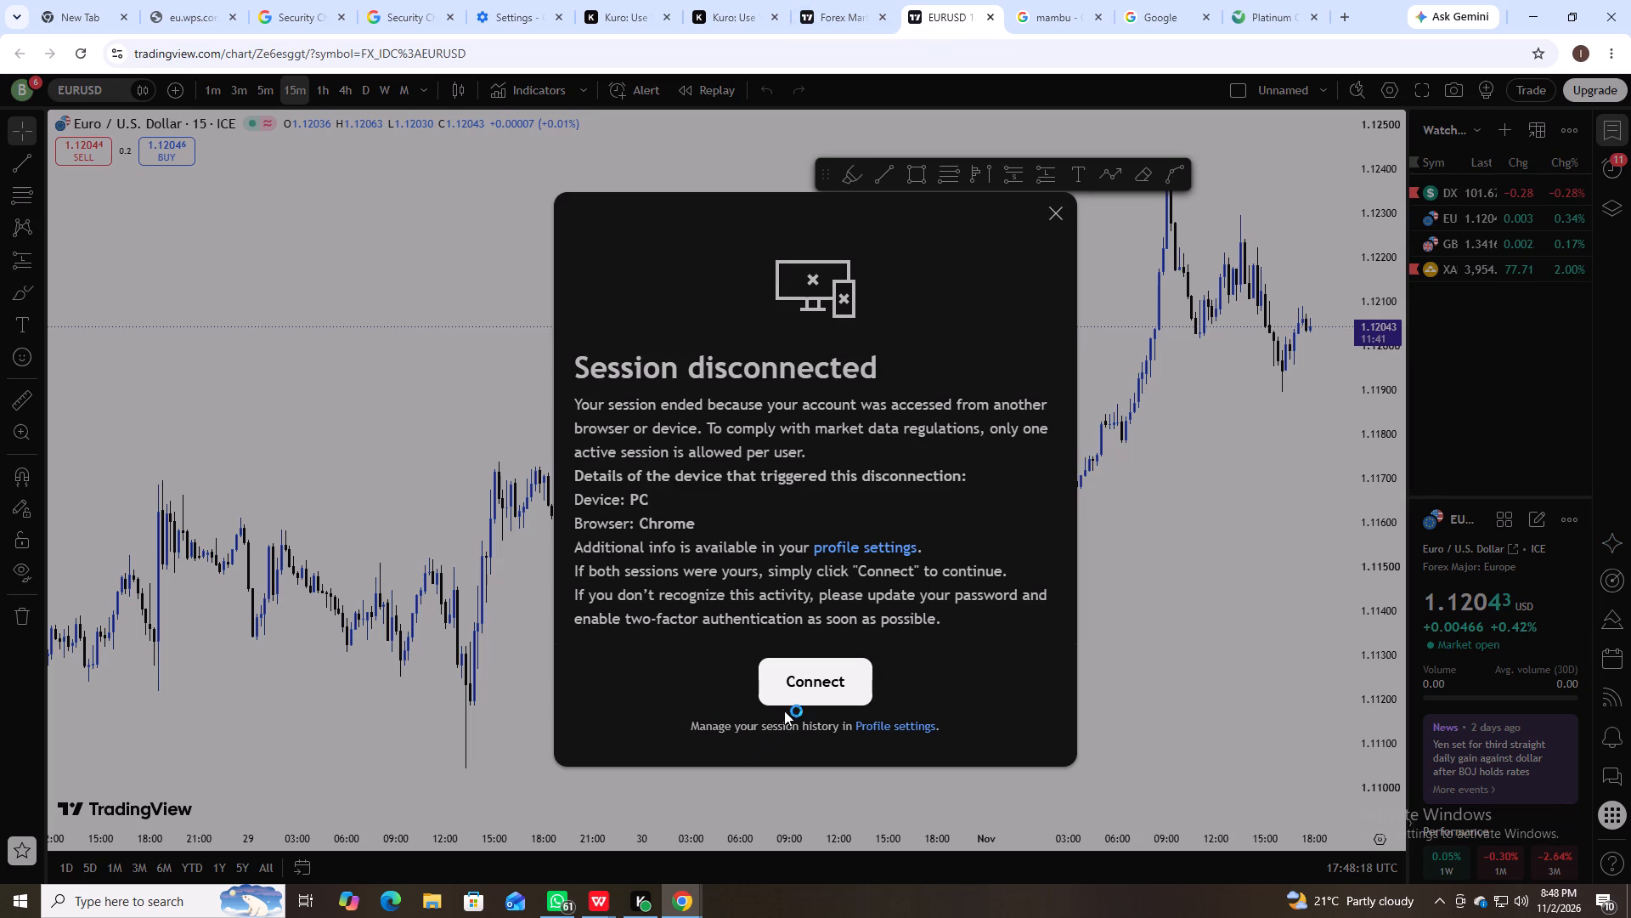
Dismiss the session-disconnected notice on the TradingView chart.
{"action": "left_click", "coordinate": [1064, 215]}
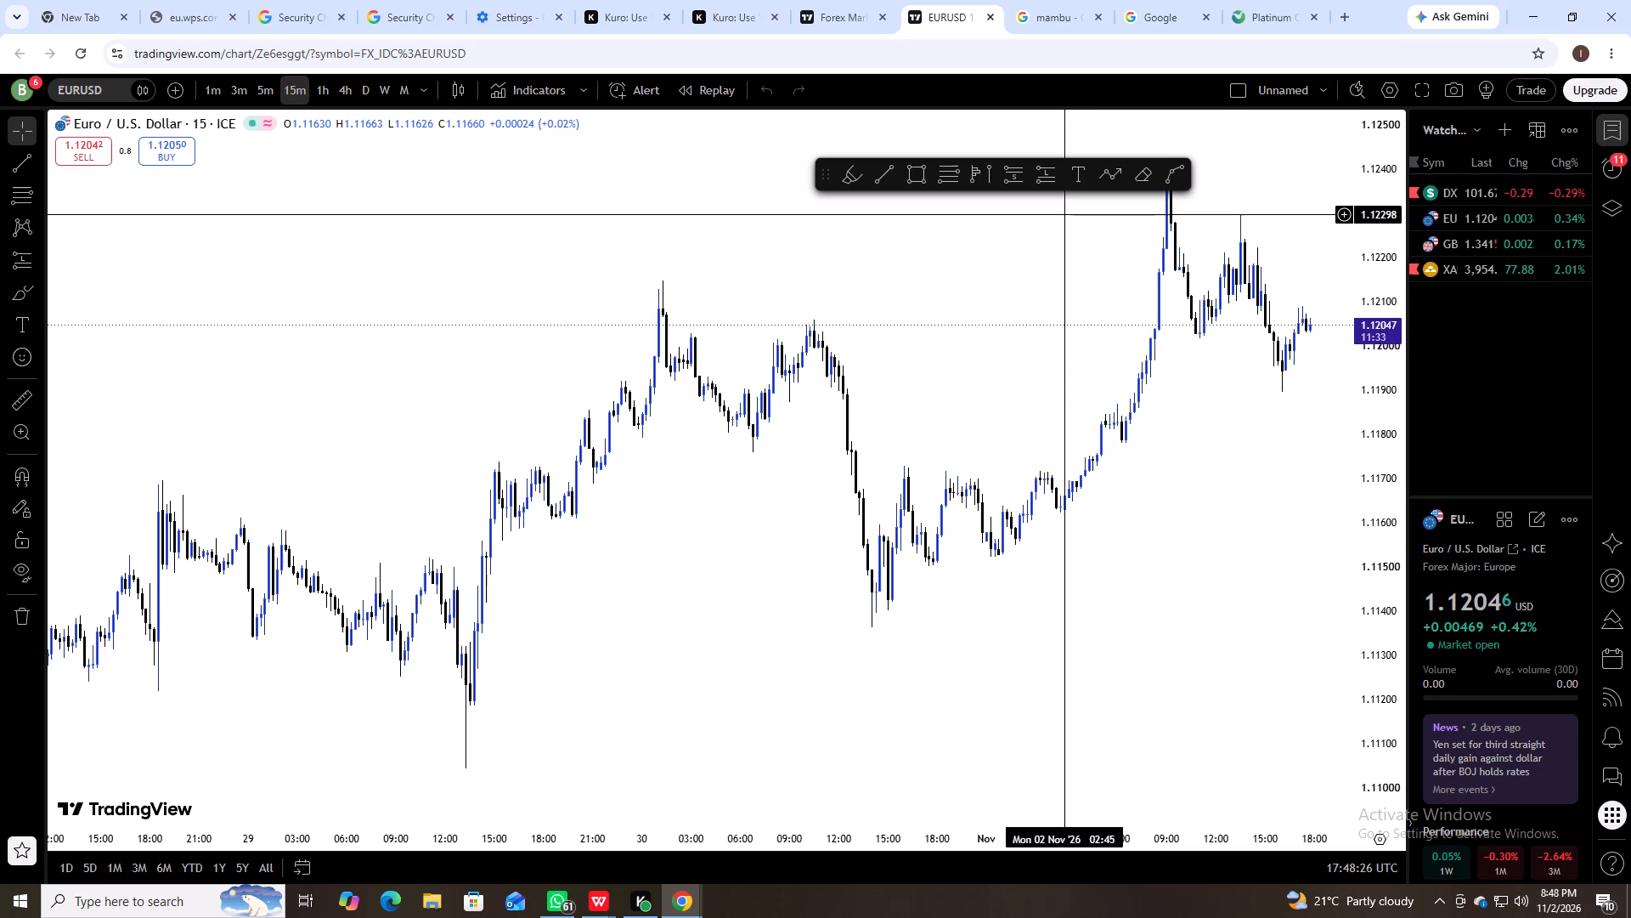
Examine the recent EURUSD price action on the 15-minute chart.
{"action": "scroll", "coordinate": [1092, 237], "scroll_direction": "down", "scroll_amount": 2}
{"action": "scroll", "coordinate": [1157, 320], "scroll_direction": "up", "scroll_amount": 3}
{"action": "left_click_drag", "start_coordinate": [1068, 483], "coordinate": [1181, 410]}
{"action": "left_click_drag", "start_coordinate": [1185, 431], "coordinate": [1070, 496]}
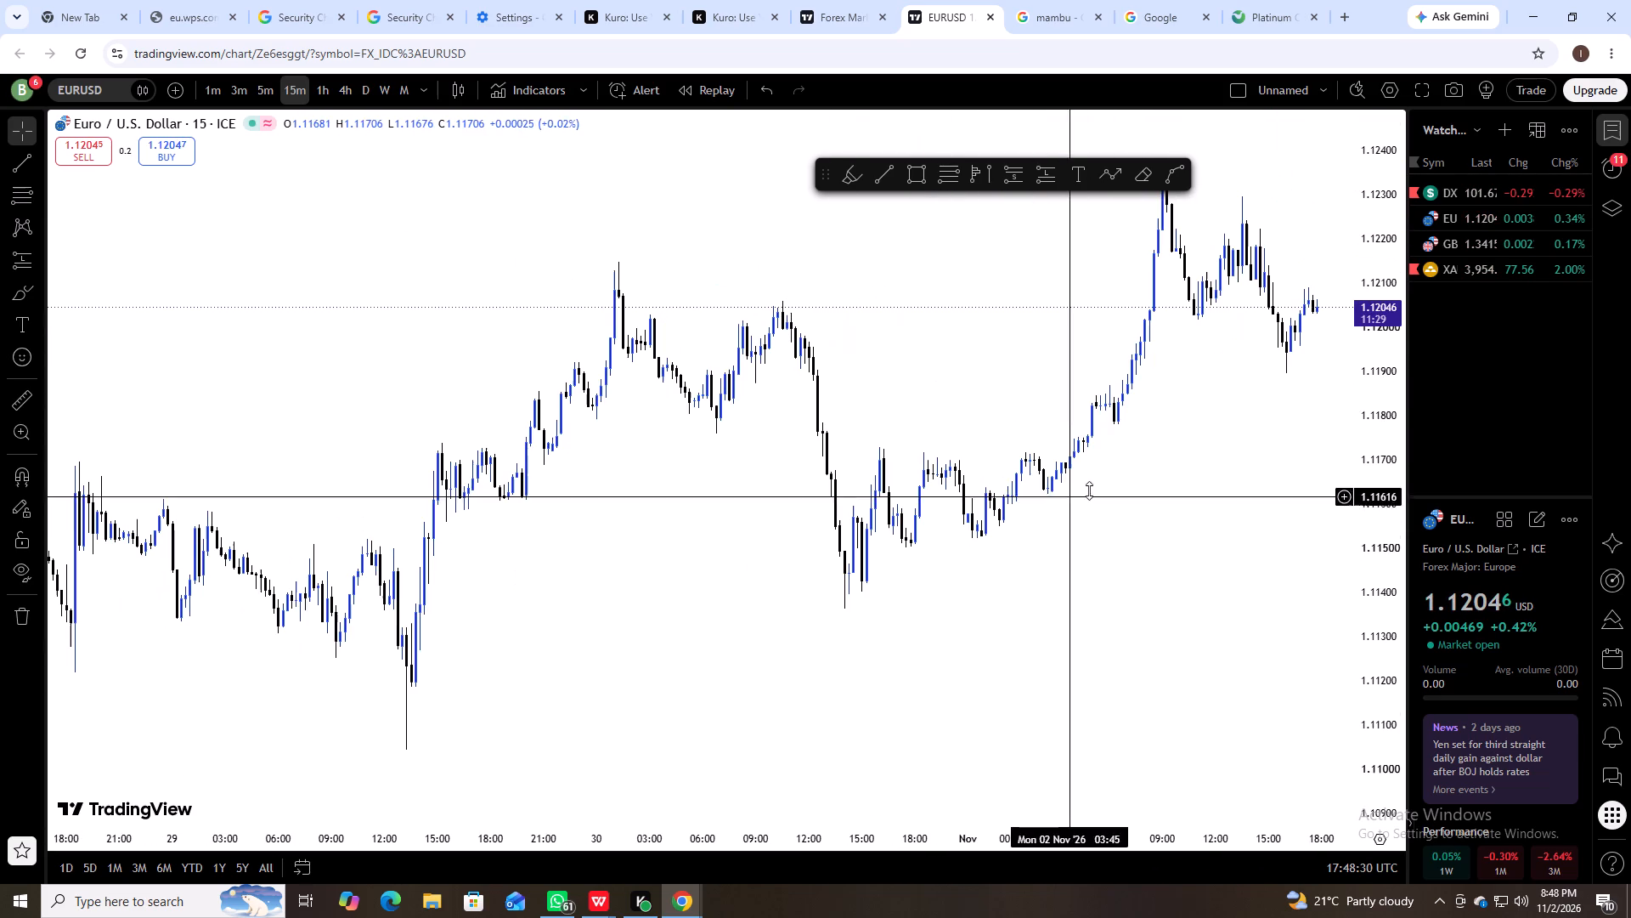
{"action": "left_click", "coordinate": [1478, 212]}
Open the GBPUSD chart from the watchlist and examine the marked demand zone, volume profile and long position on 15 minutes.
{"action": "left_click", "coordinate": [1481, 249]}
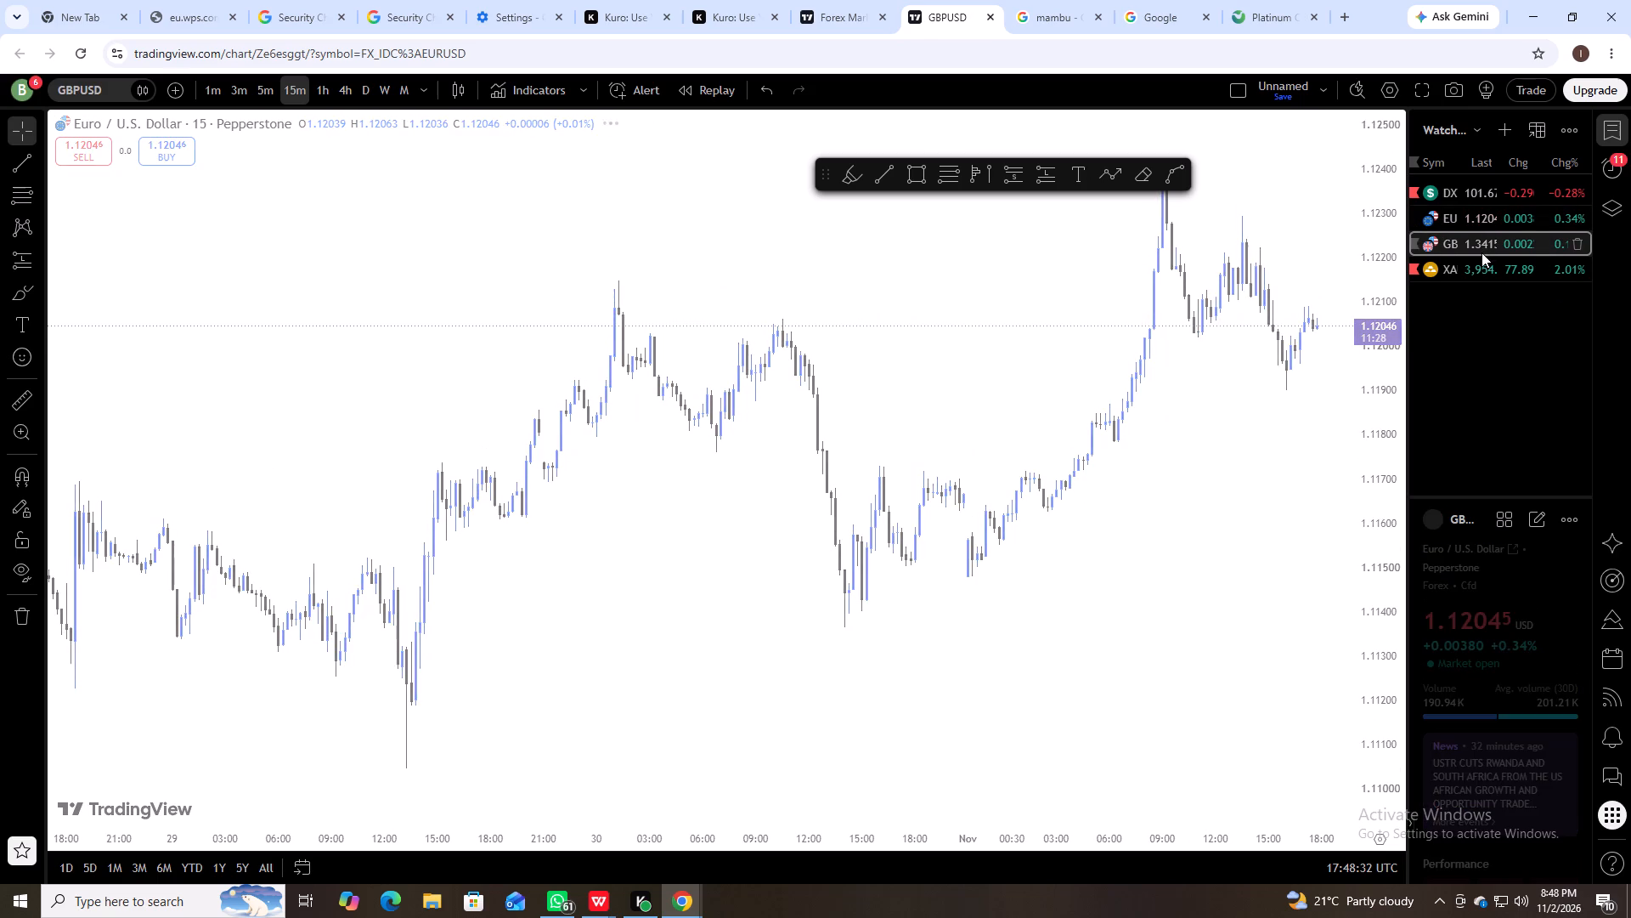
{"action": "scroll", "coordinate": [1244, 524], "scroll_direction": "up", "scroll_amount": 3}
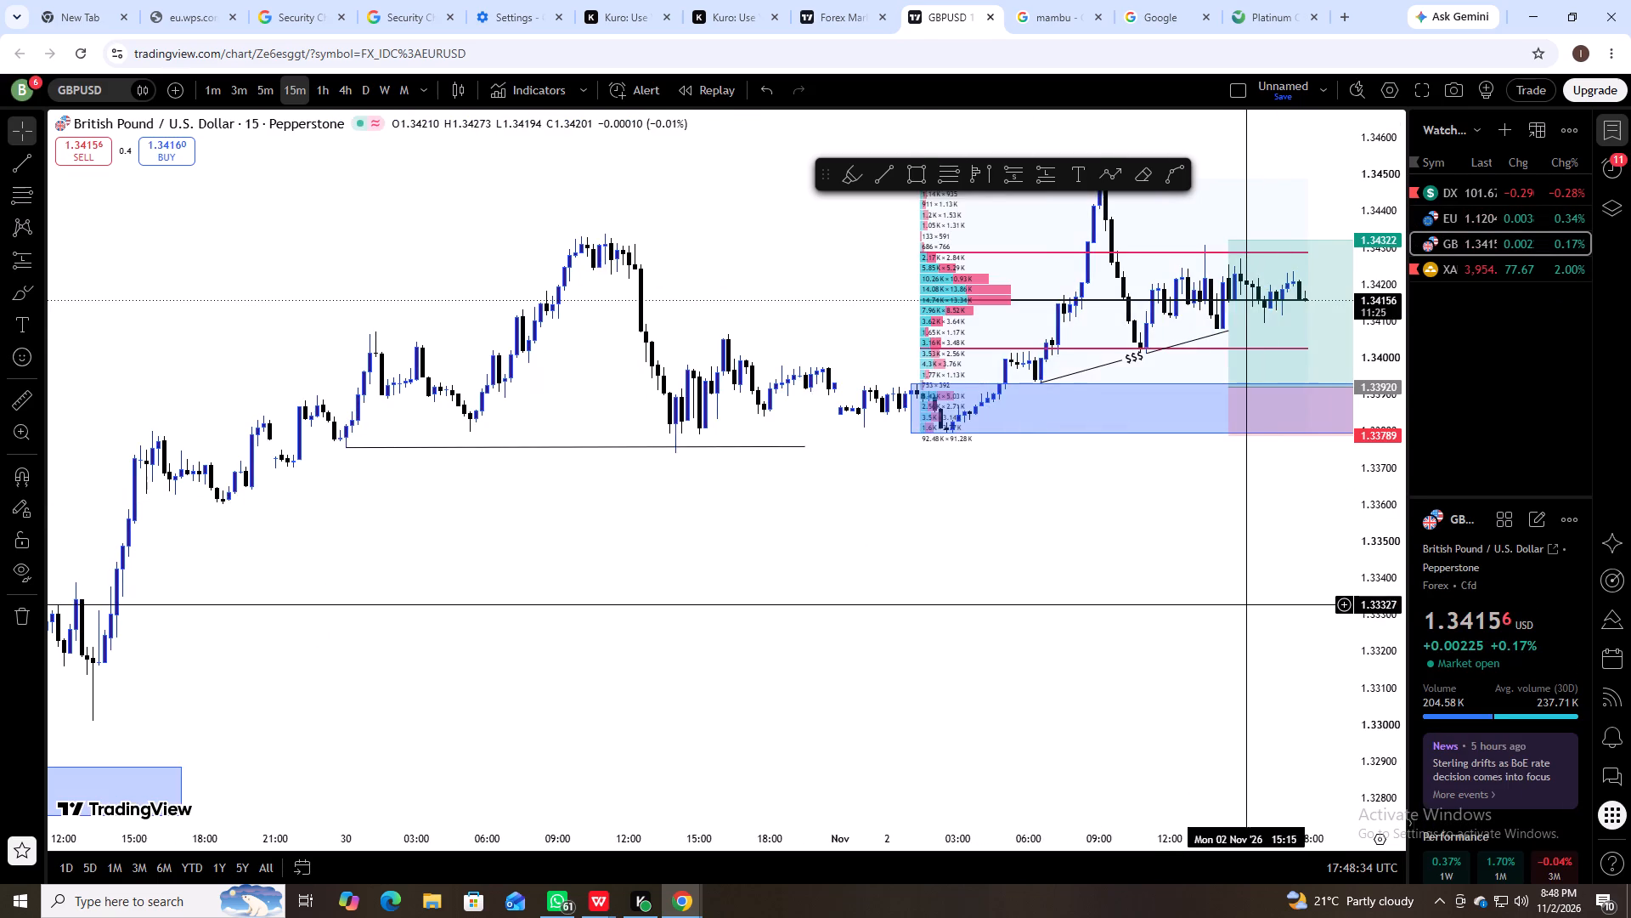
{"action": "scroll", "coordinate": [1244, 607], "scroll_direction": "down", "scroll_amount": 3}
{"action": "left_click_drag", "start_coordinate": [1240, 603], "coordinate": [939, 709]}
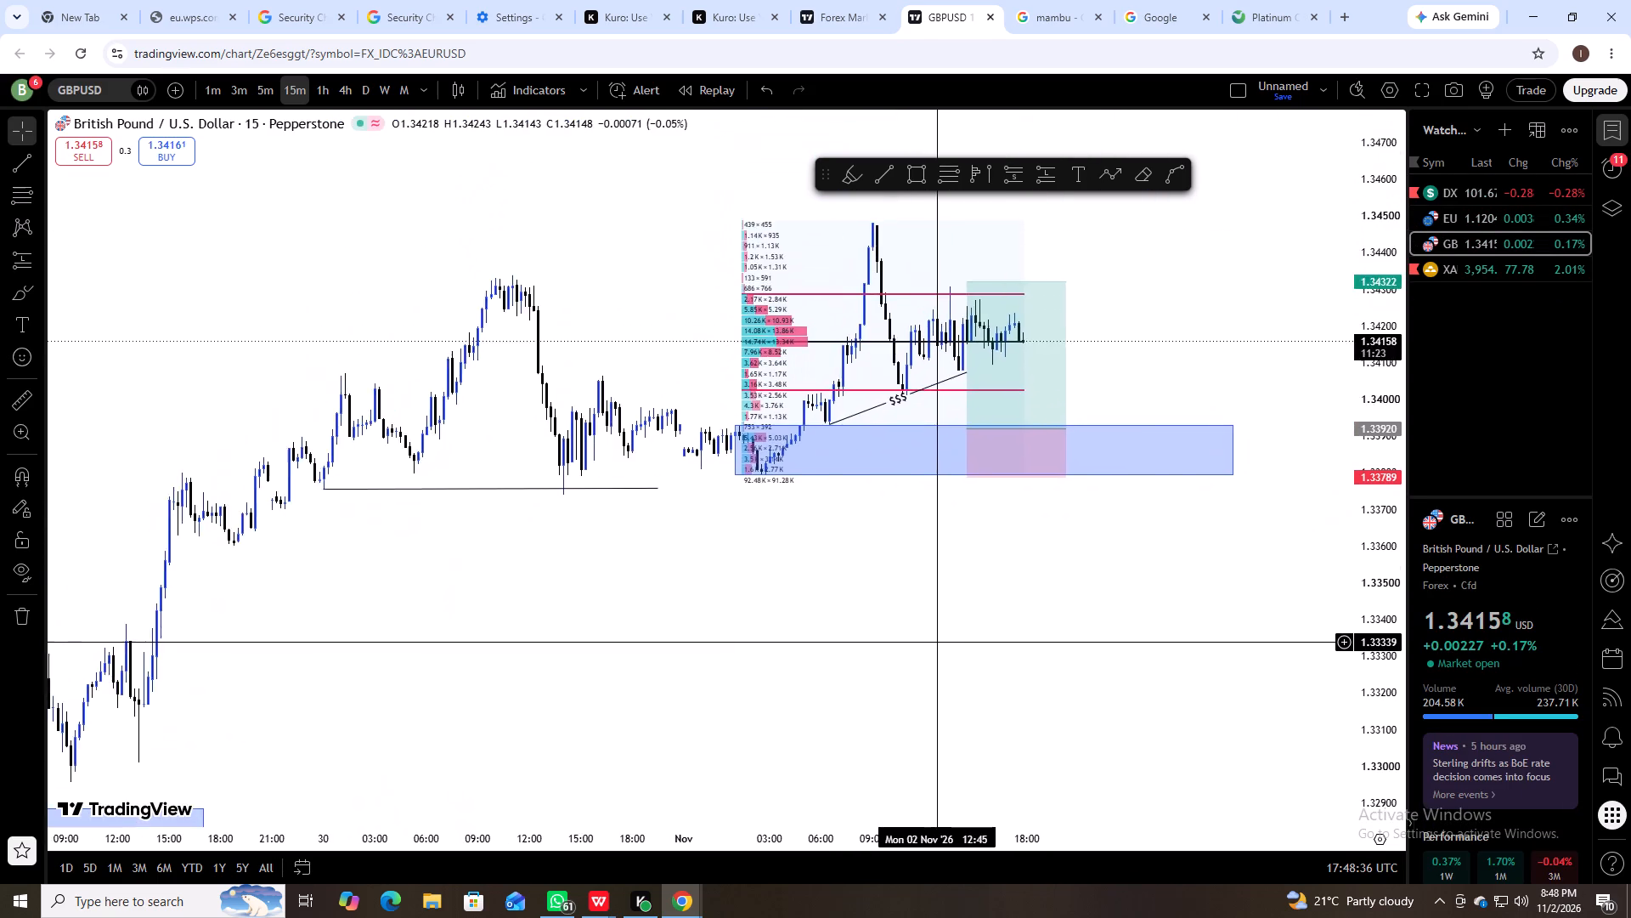
{"action": "left_click_drag", "start_coordinate": [939, 709], "coordinate": [932, 716]}
{"action": "left_click_drag", "start_coordinate": [1377, 482], "coordinate": [1385, 221]}
{"action": "scroll", "coordinate": [1425, 433], "scroll_direction": "up", "scroll_amount": 3}
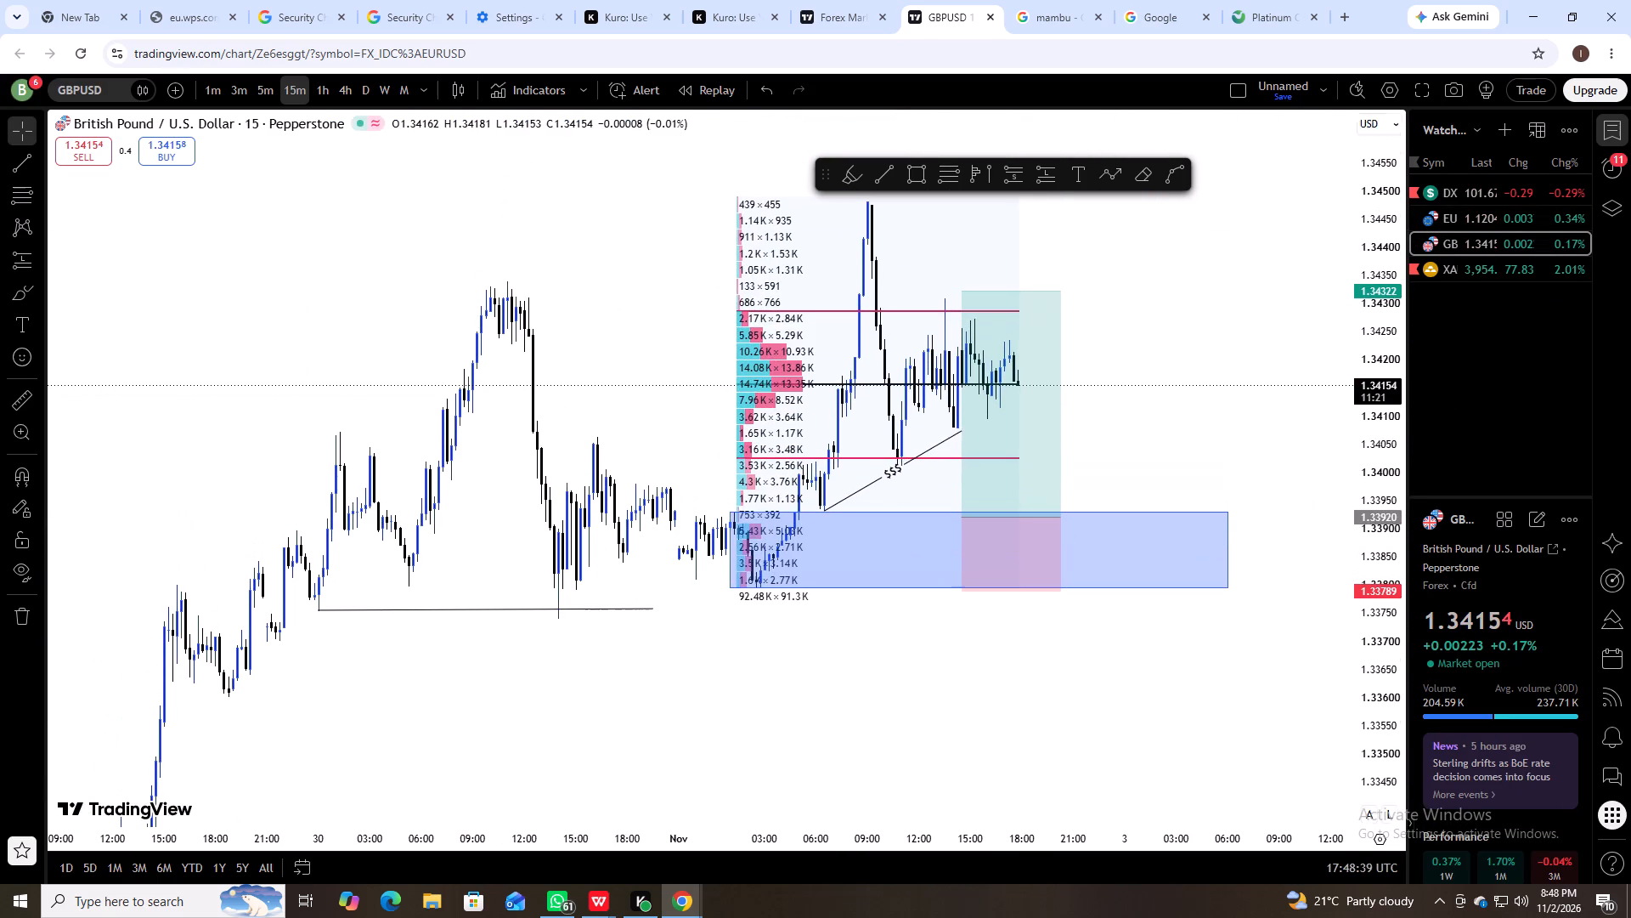
{"action": "scroll", "coordinate": [1165, 404], "scroll_direction": "up", "scroll_amount": 5}
{"action": "left_click_drag", "start_coordinate": [1350, 536], "coordinate": [1369, 297]}
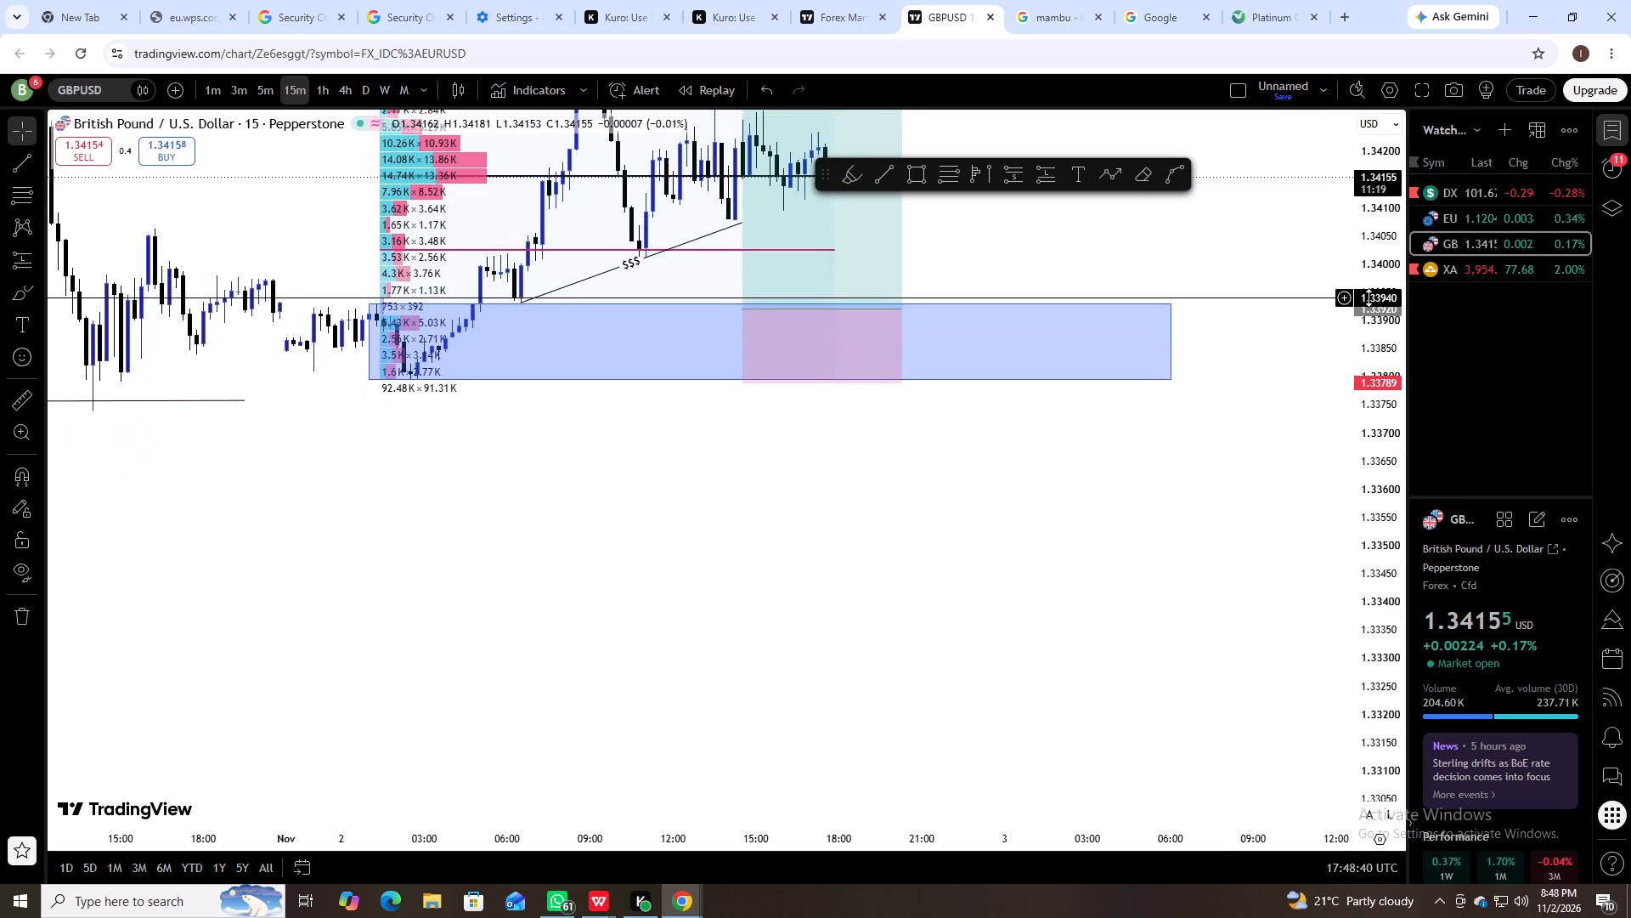
{"action": "left_click_drag", "start_coordinate": [1369, 297], "coordinate": [1390, 345]}
{"action": "left_click_drag", "start_coordinate": [1407, 413], "coordinate": [1409, 493]}
{"action": "left_click_drag", "start_coordinate": [1187, 587], "coordinate": [1154, 647]}
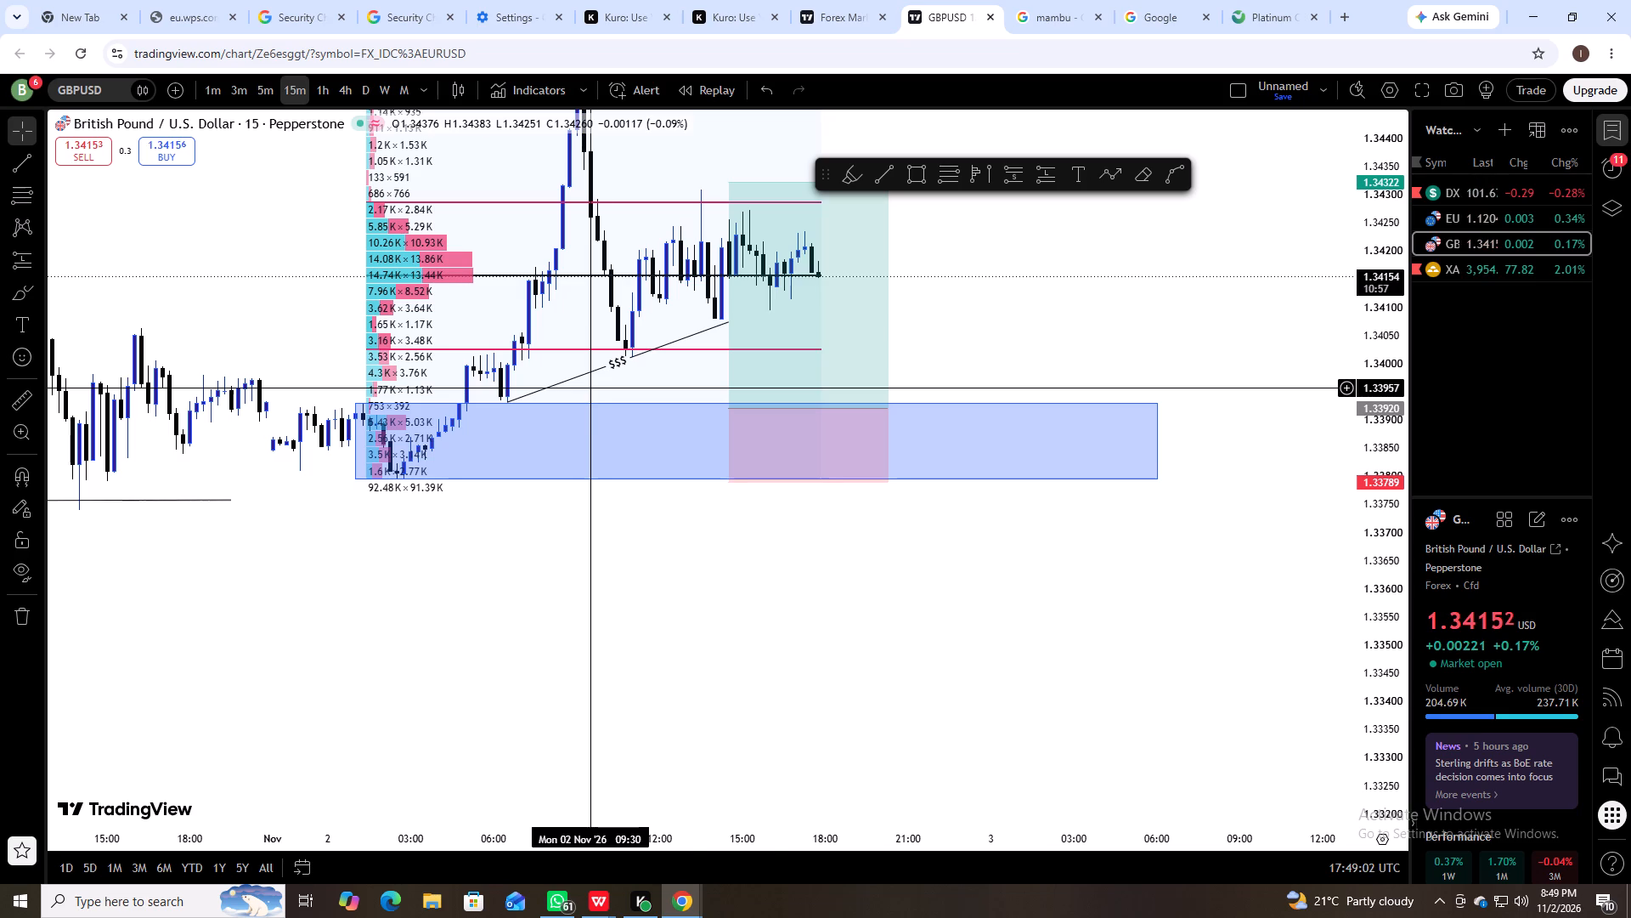
Open the XAUUSD chart from the watchlist and examine its recent swing on the 15-minute timeframe.
{"action": "left_click", "coordinate": [1500, 276]}
{"action": "scroll", "coordinate": [892, 488], "scroll_direction": "down", "scroll_amount": 4}
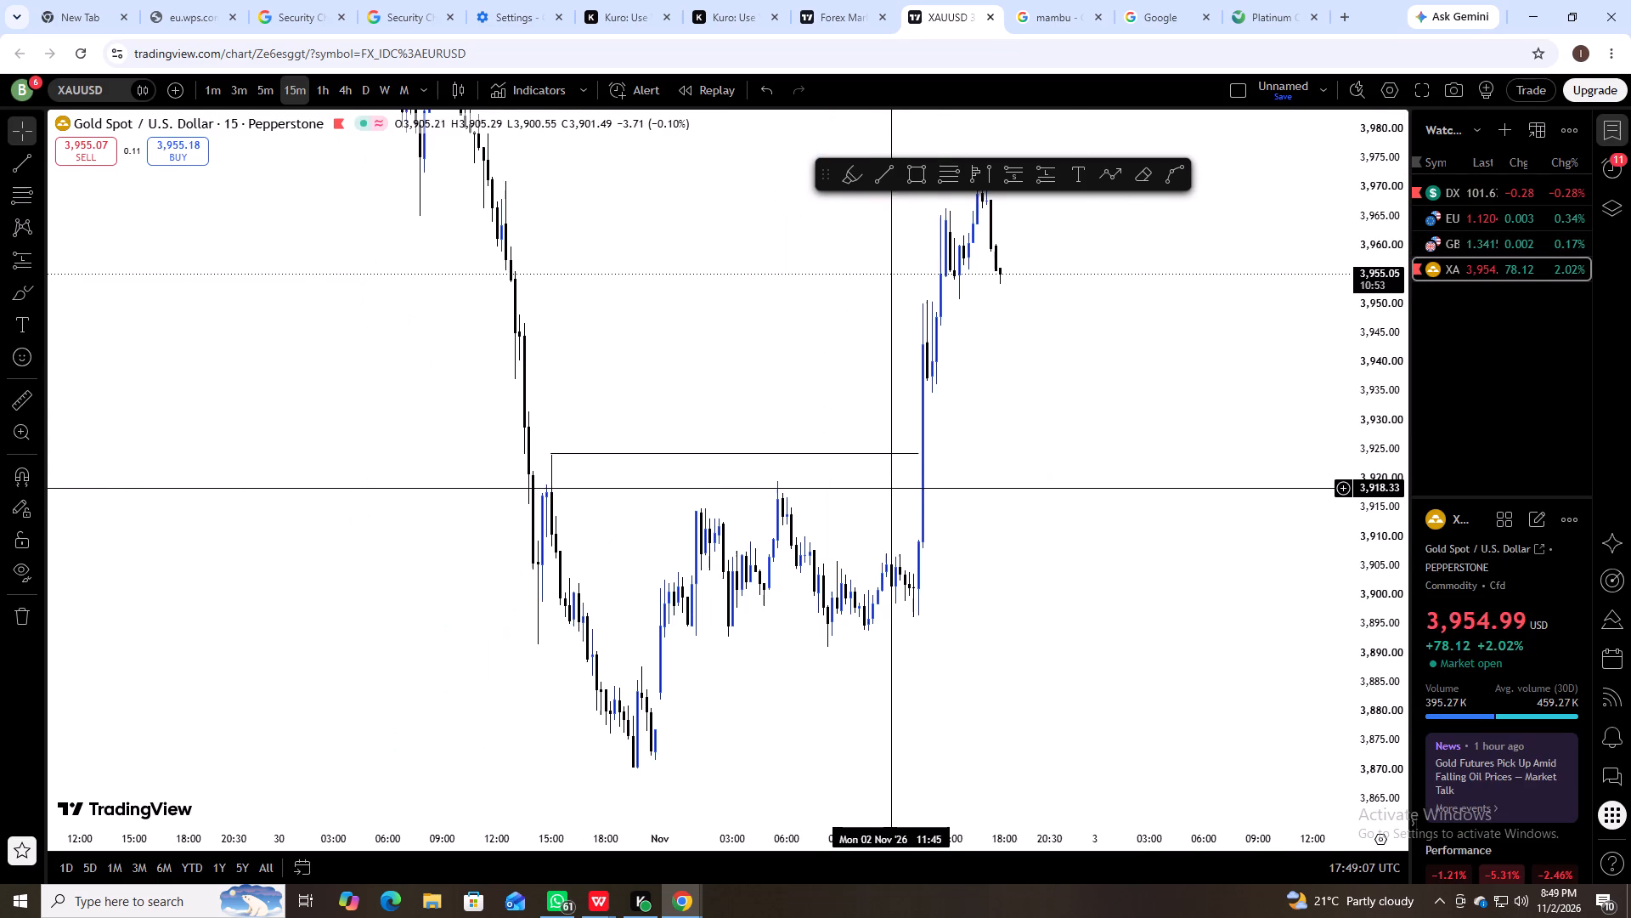
{"action": "left_click_drag", "start_coordinate": [1081, 420], "coordinate": [1098, 562]}
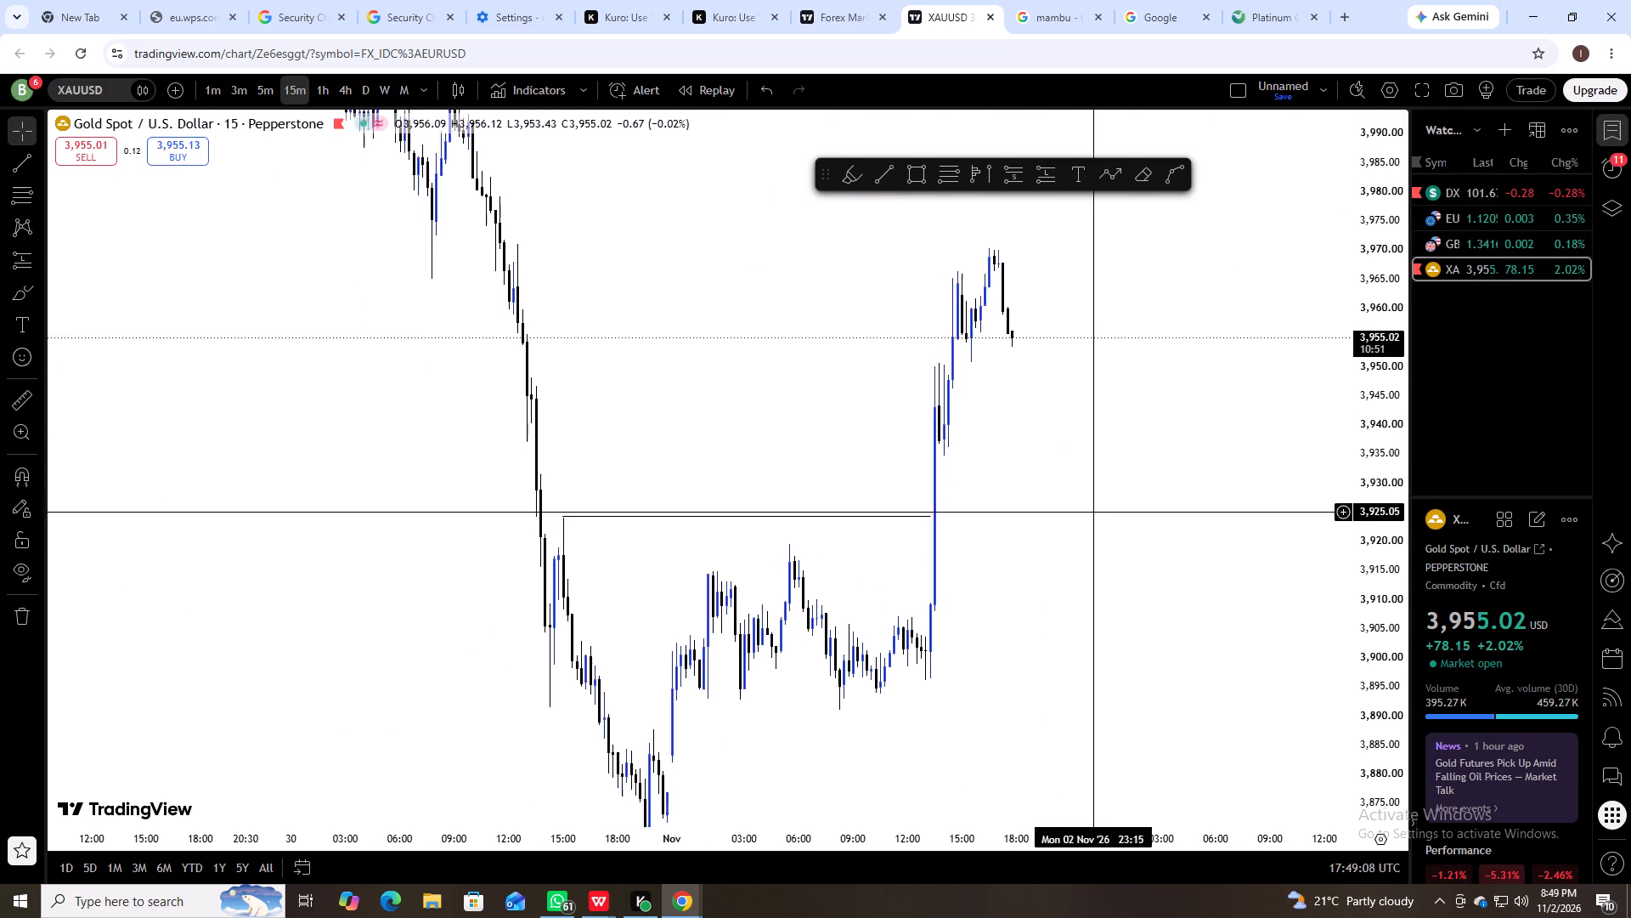
{"action": "left_click_drag", "start_coordinate": [1098, 562], "coordinate": [1126, 666]}
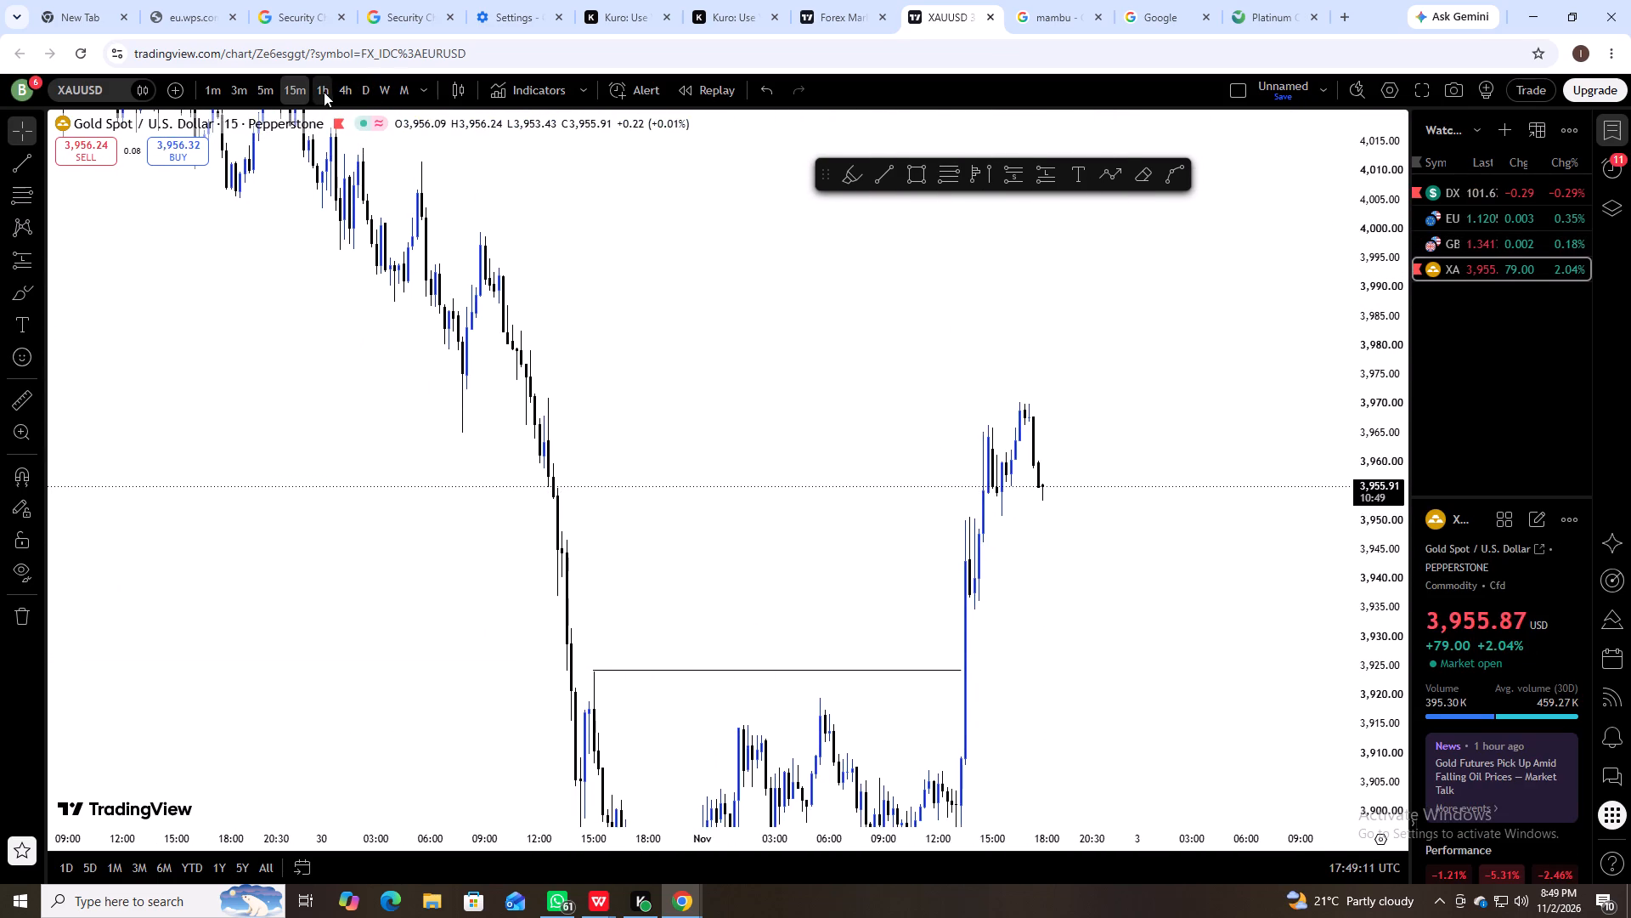
Examine the XAUUSD sell-off and rebound on the 1-hour timeframe.
{"action": "left_click", "coordinate": [322, 92]}
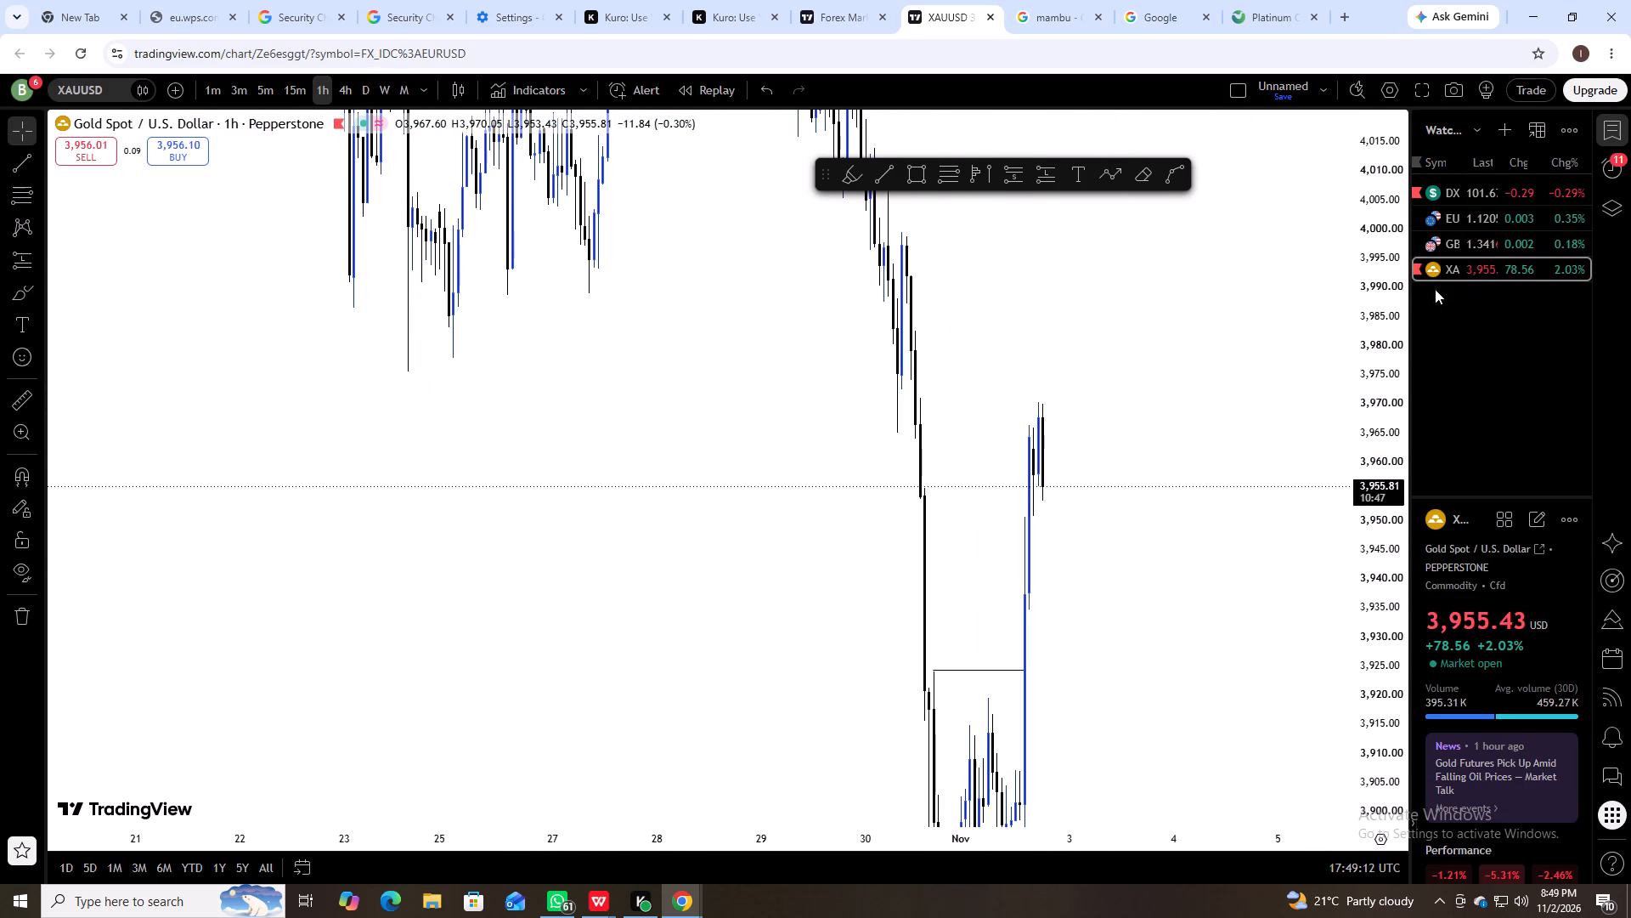
{"action": "left_click_drag", "start_coordinate": [1388, 283], "coordinate": [1349, 525]}
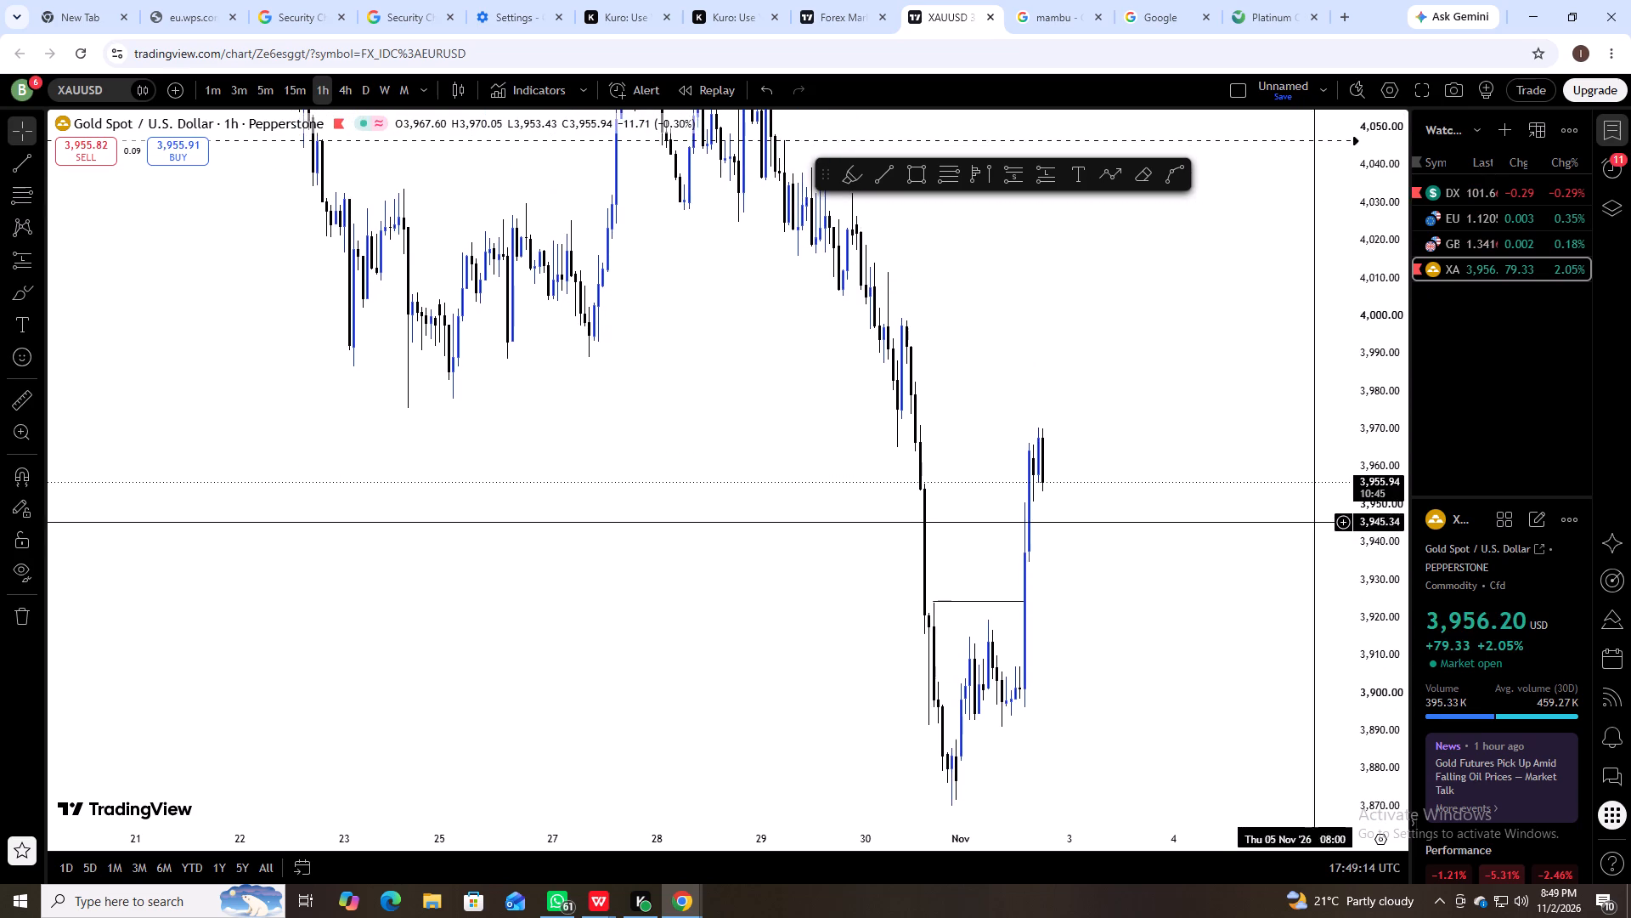
{"action": "scroll", "coordinate": [1011, 518], "scroll_direction": "up", "scroll_amount": 4}
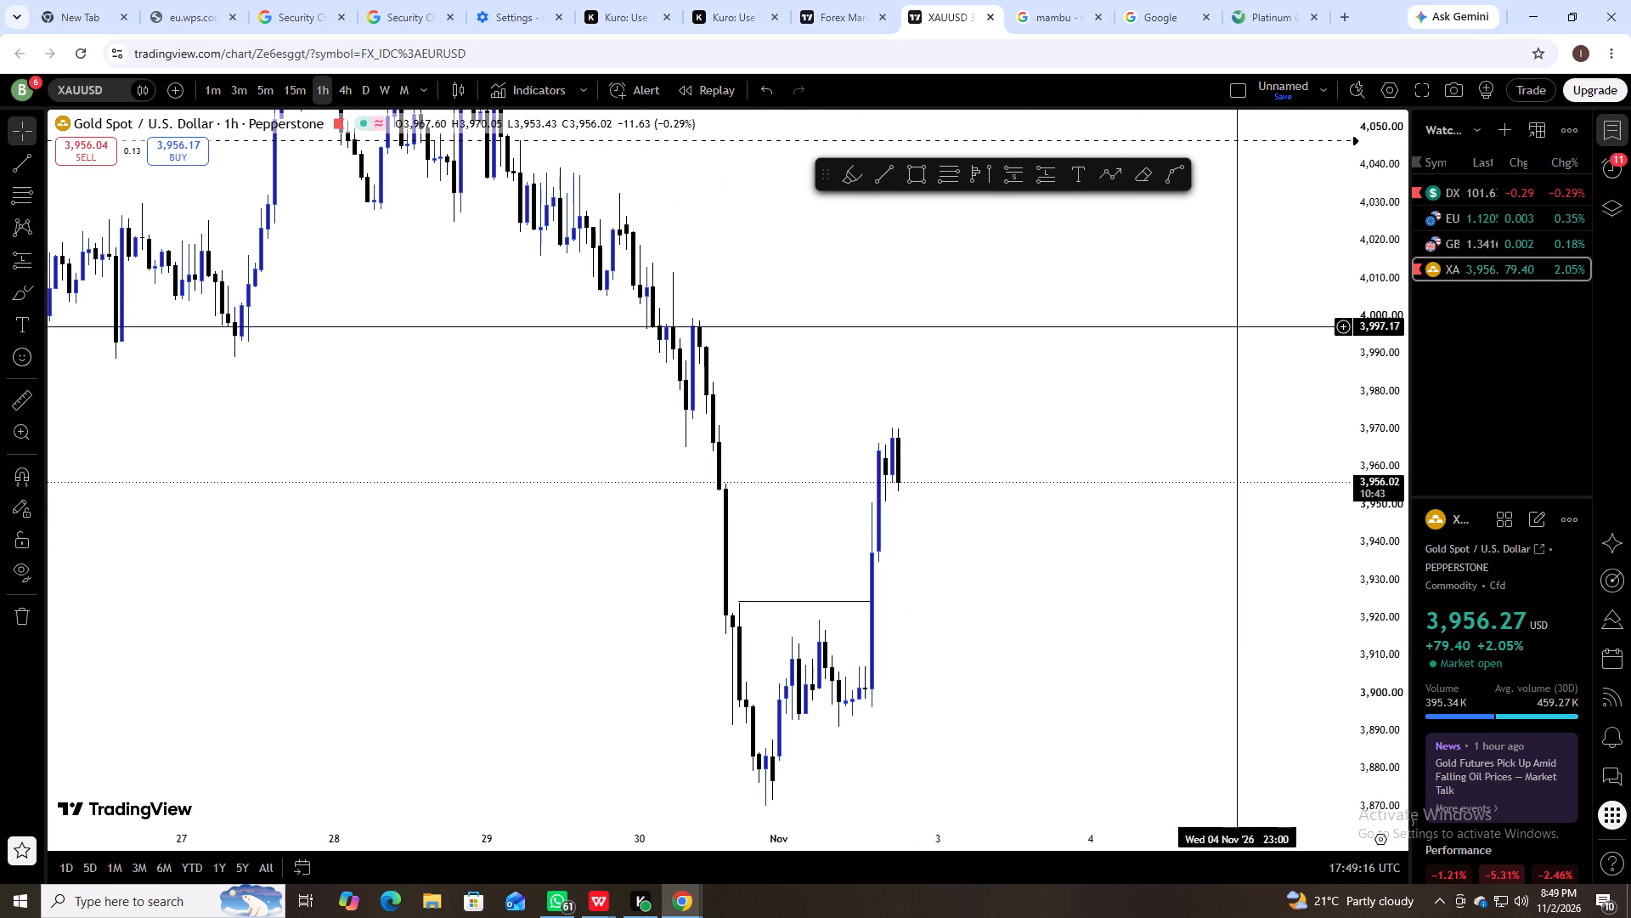
{"action": "left_click_drag", "start_coordinate": [1361, 303], "coordinate": [1326, 439]}
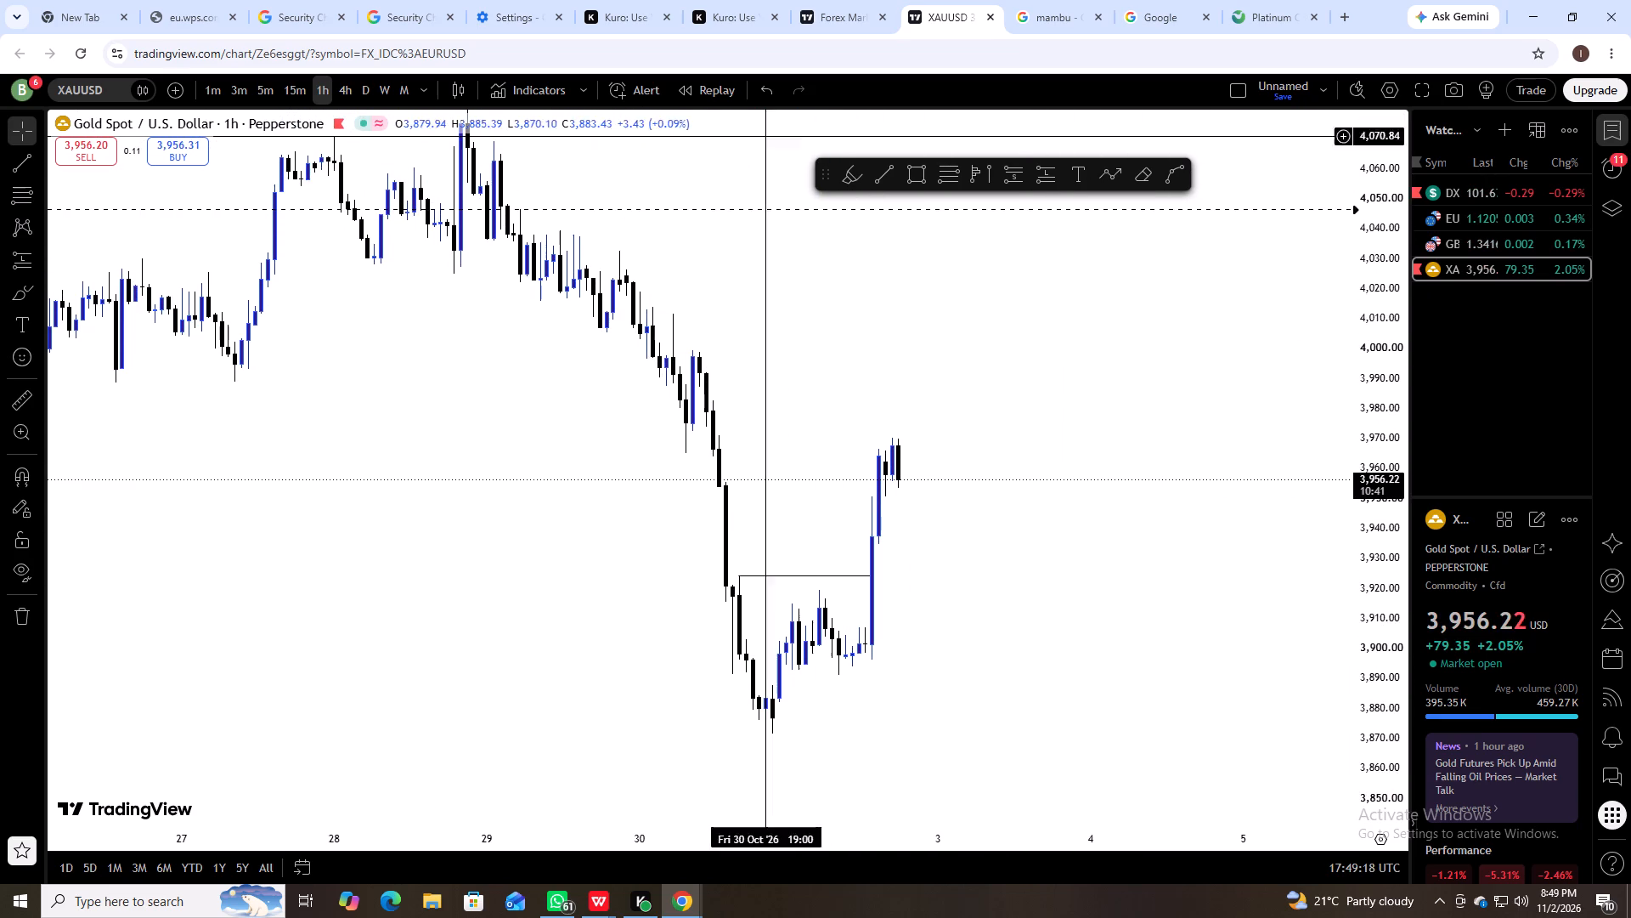
Set the XAUUSD chart to the 4-hour timeframe.
{"action": "left_click", "coordinate": [353, 87]}
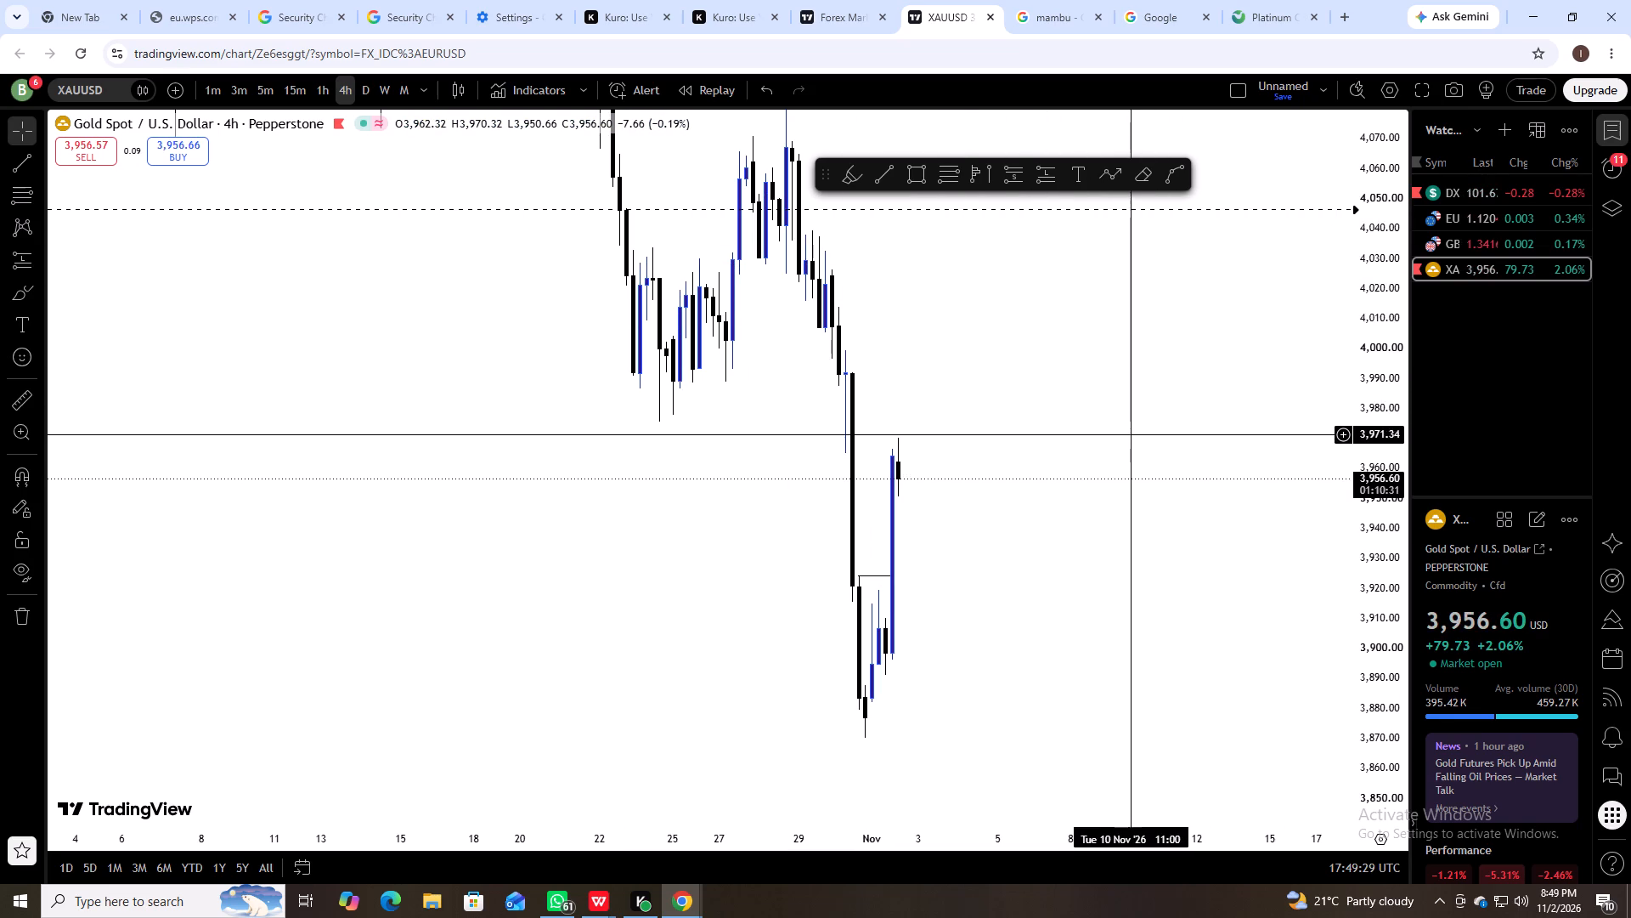
{"action": "left_click_drag", "start_coordinate": [1267, 306], "coordinate": [1250, 512]}
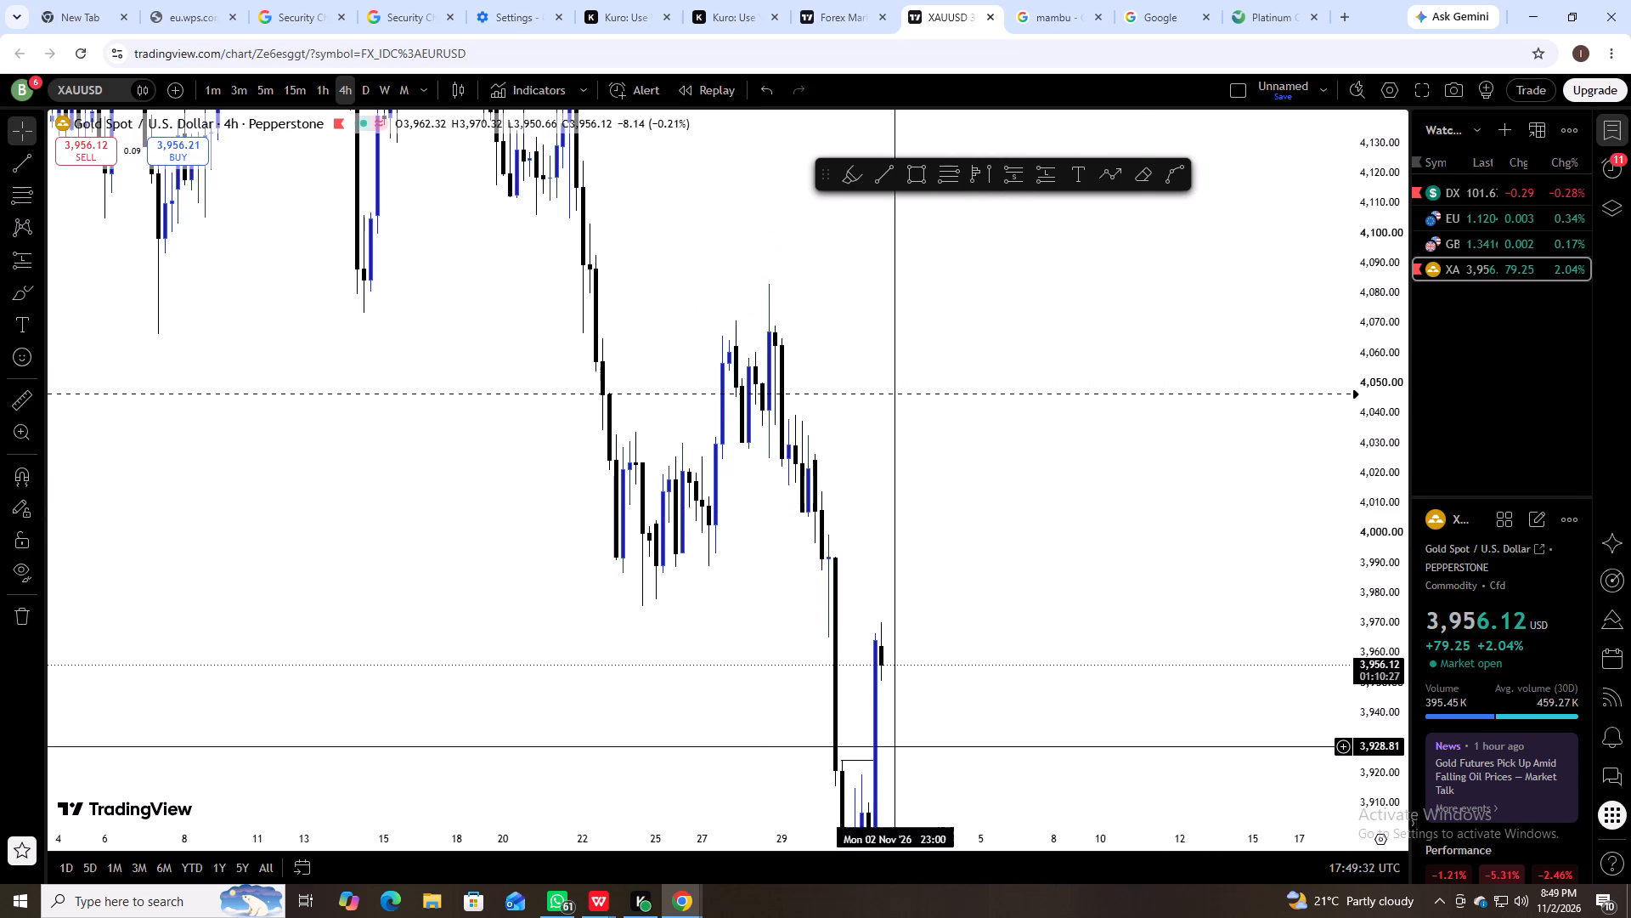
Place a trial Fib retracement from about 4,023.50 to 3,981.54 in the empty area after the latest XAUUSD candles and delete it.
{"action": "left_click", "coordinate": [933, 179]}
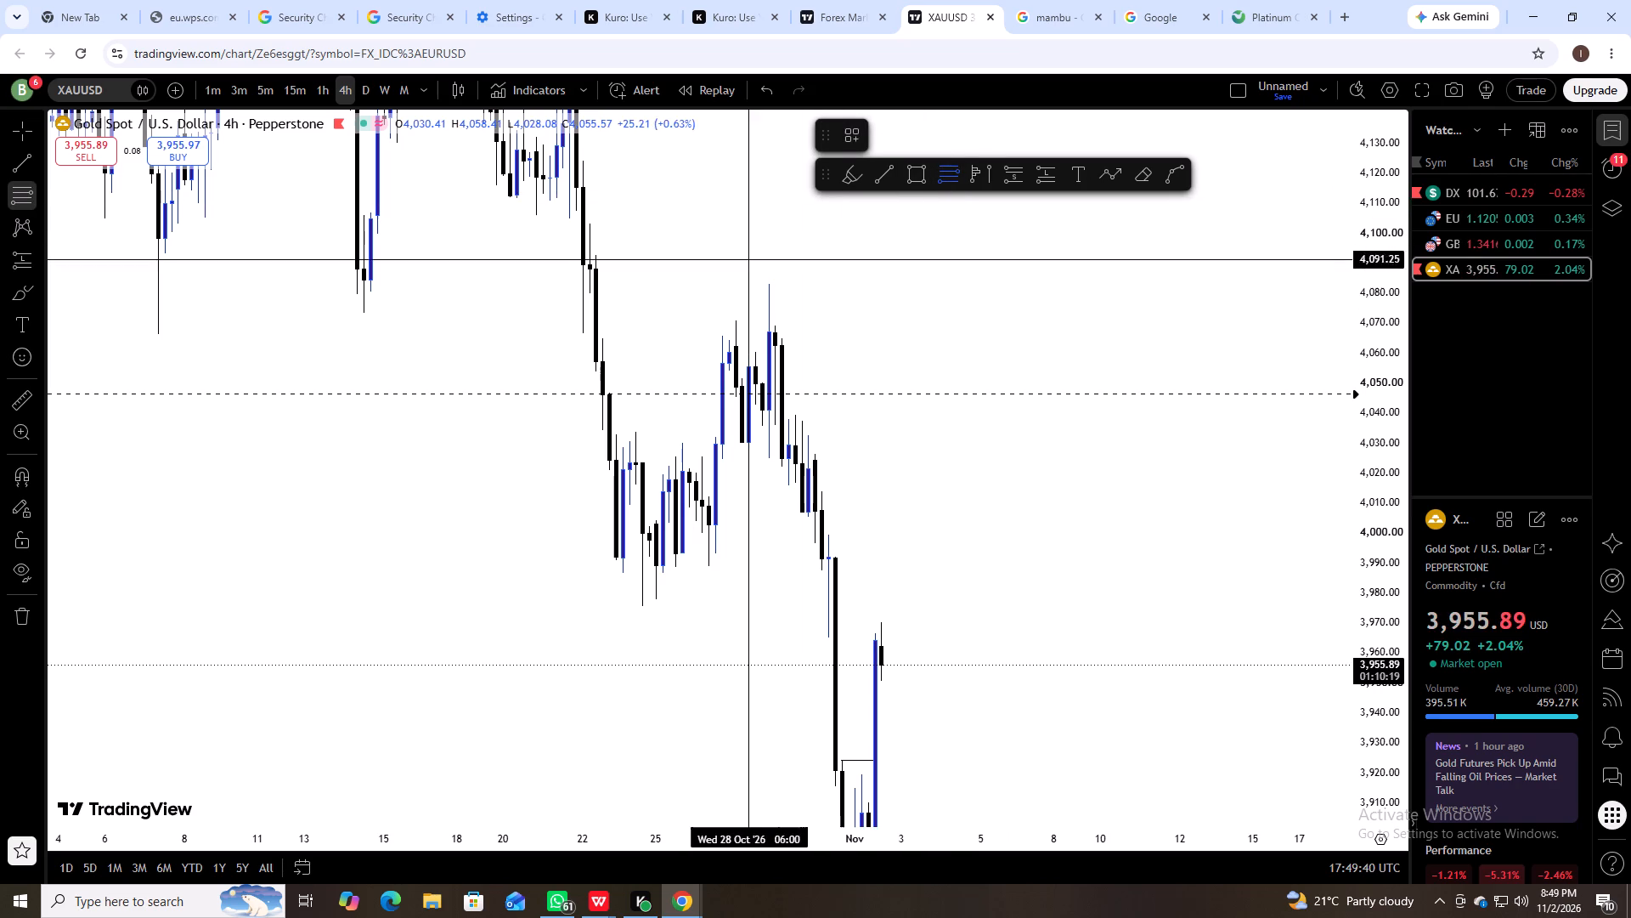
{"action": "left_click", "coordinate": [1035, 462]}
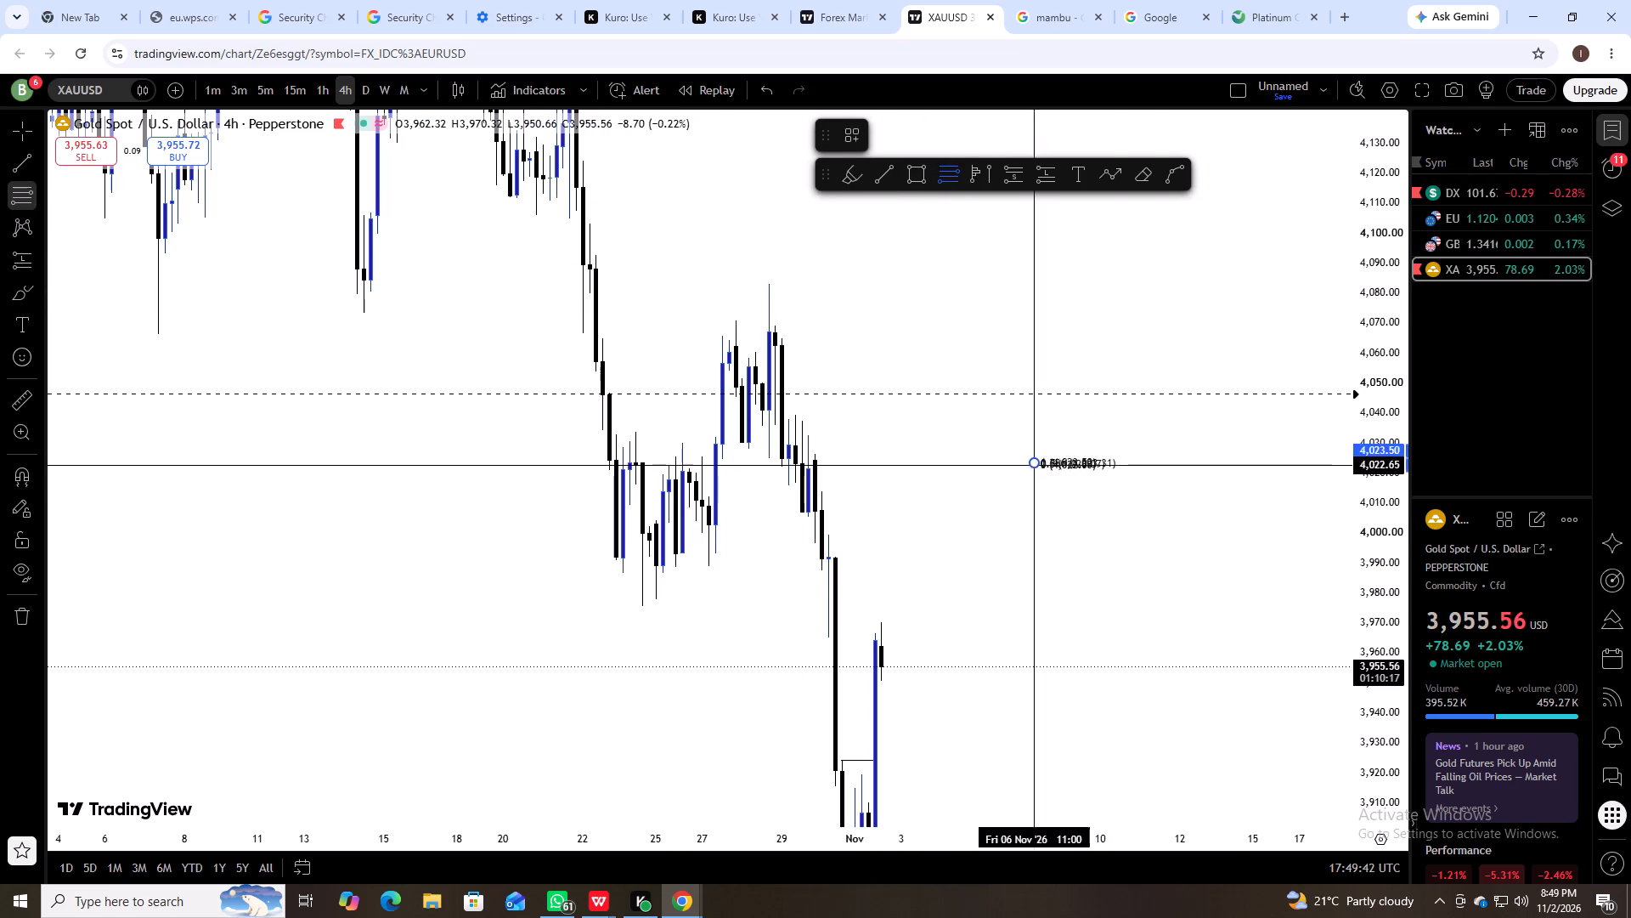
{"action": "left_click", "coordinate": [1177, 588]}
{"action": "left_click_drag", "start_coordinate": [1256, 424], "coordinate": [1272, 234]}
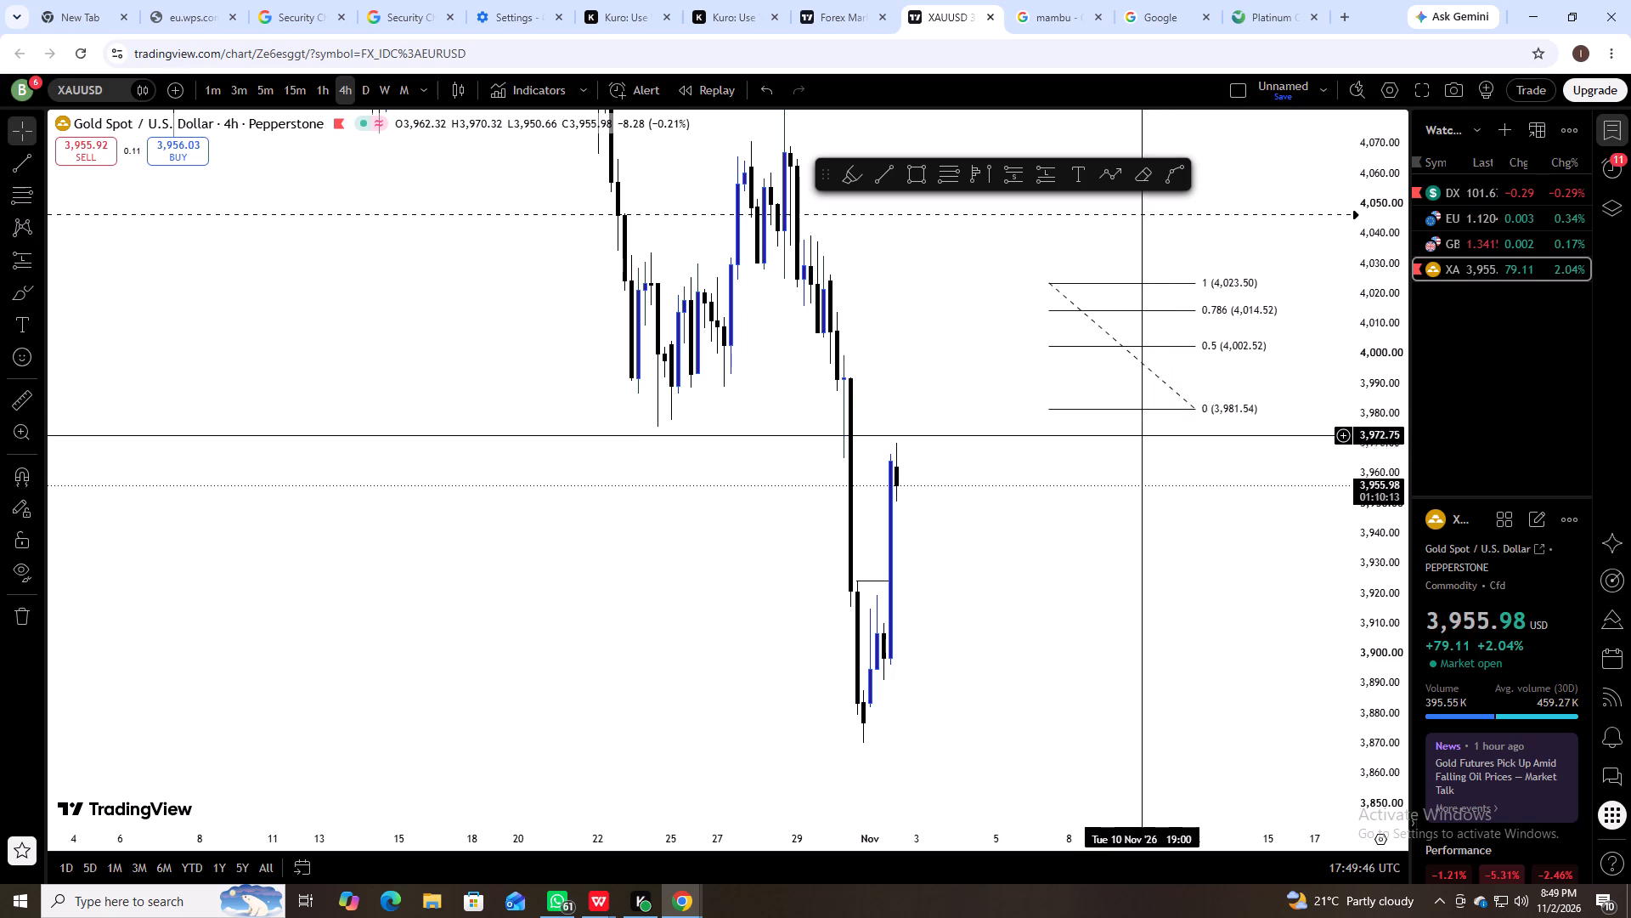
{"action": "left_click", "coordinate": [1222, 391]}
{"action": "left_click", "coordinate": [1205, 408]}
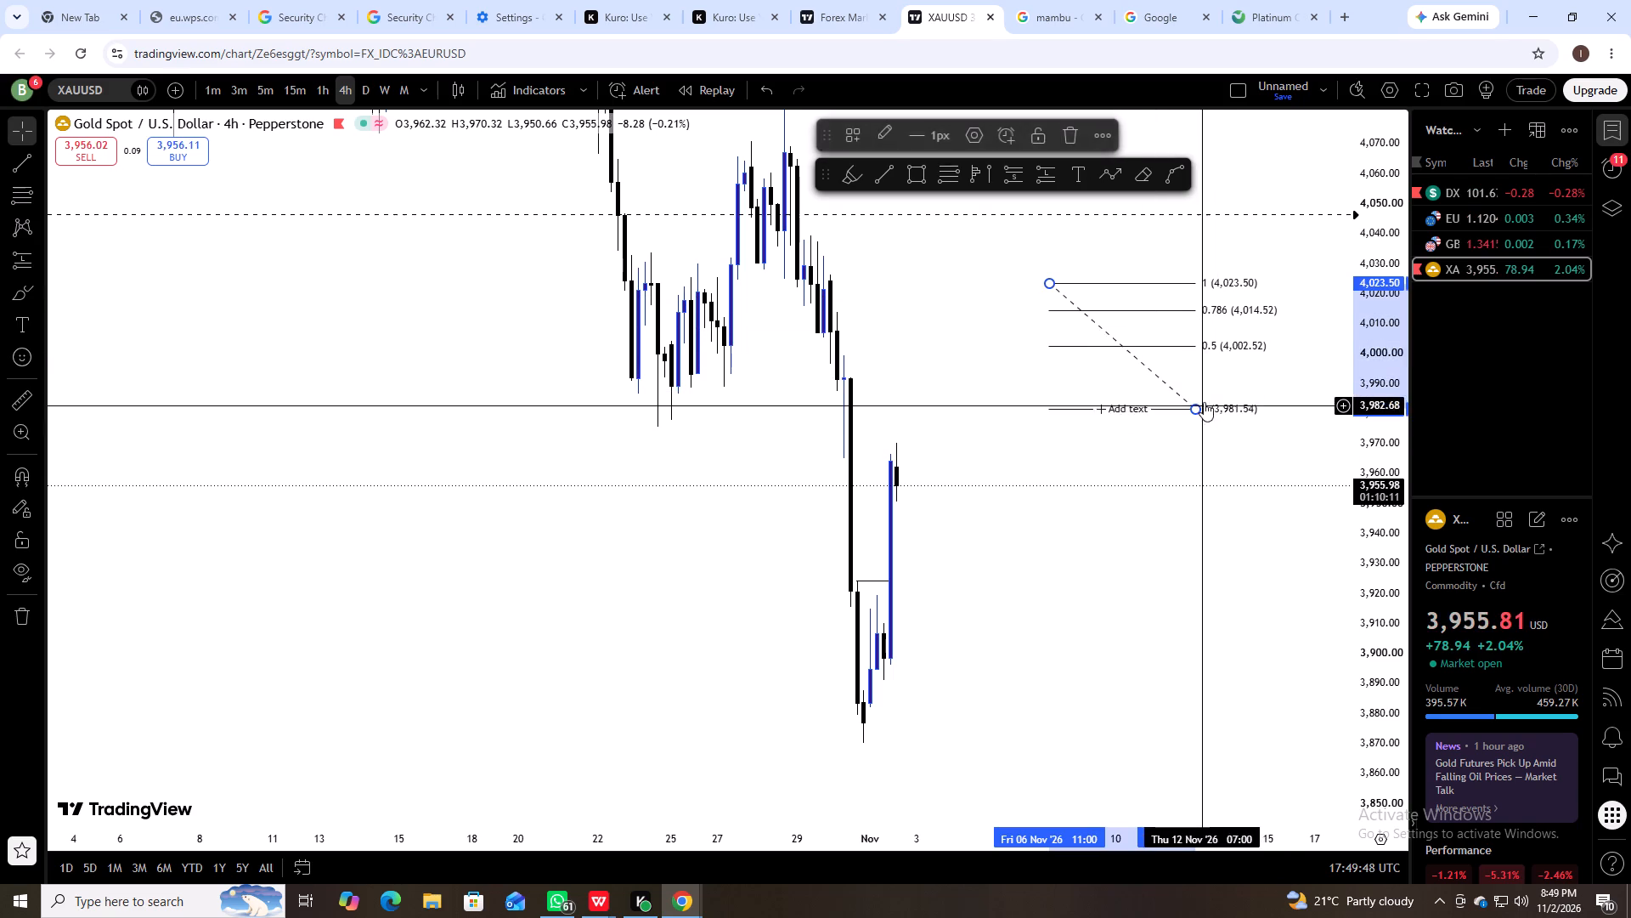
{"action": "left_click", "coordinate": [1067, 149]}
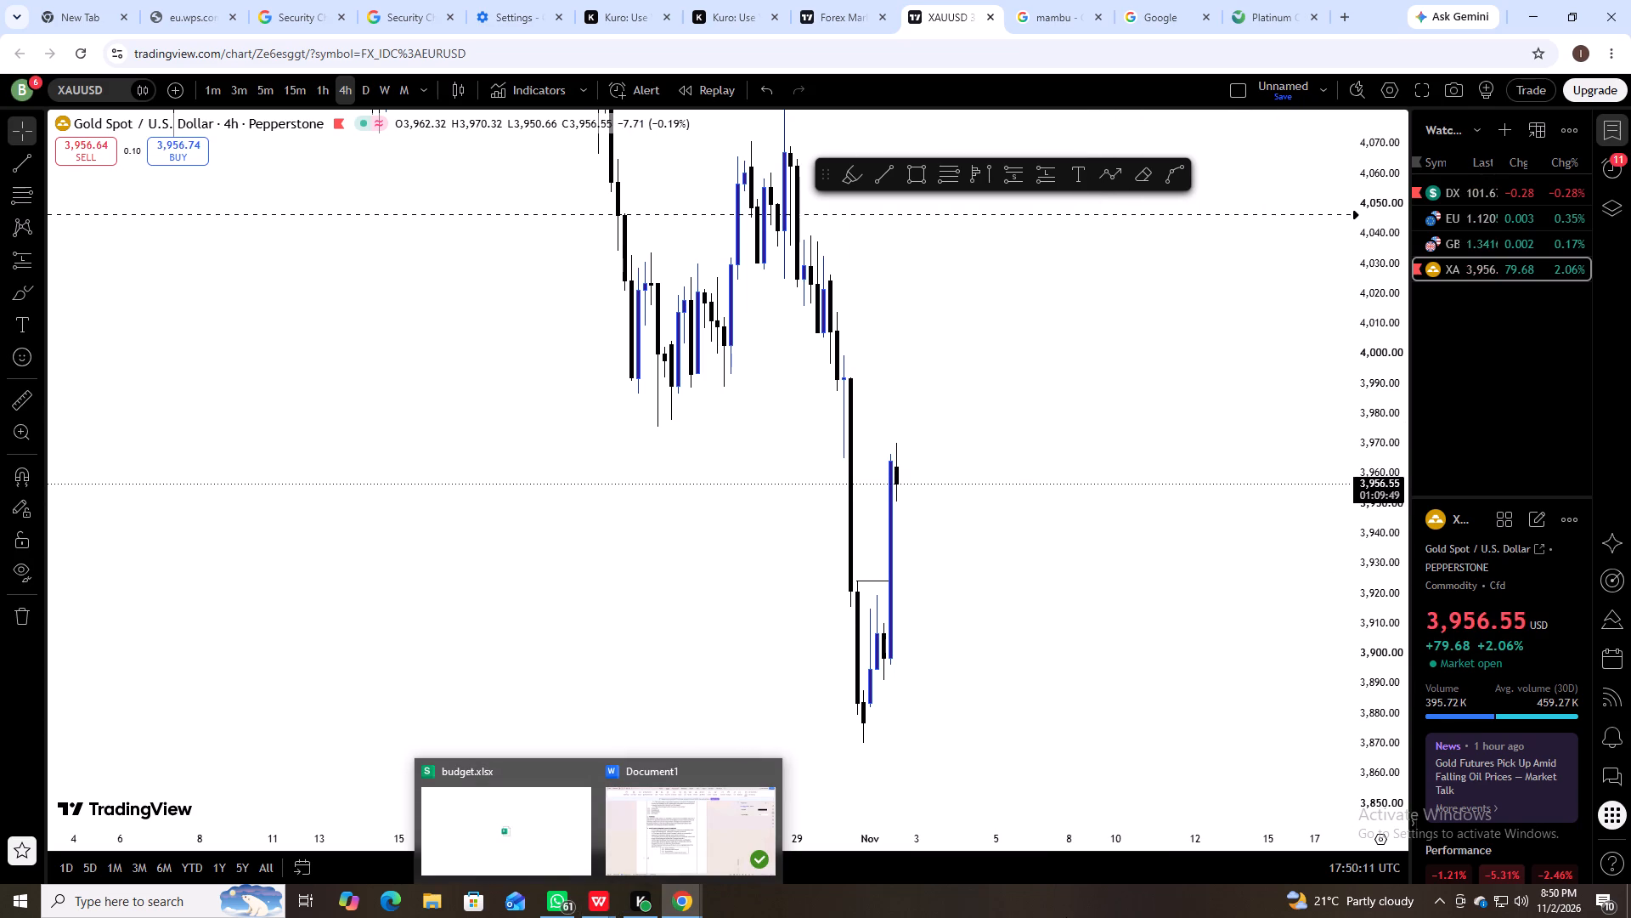
Move the floating favourite drawing tools bar off the candles to the bottom edge of the chart.
{"action": "left_click_drag", "start_coordinate": [1098, 498], "coordinate": [735, 643]}
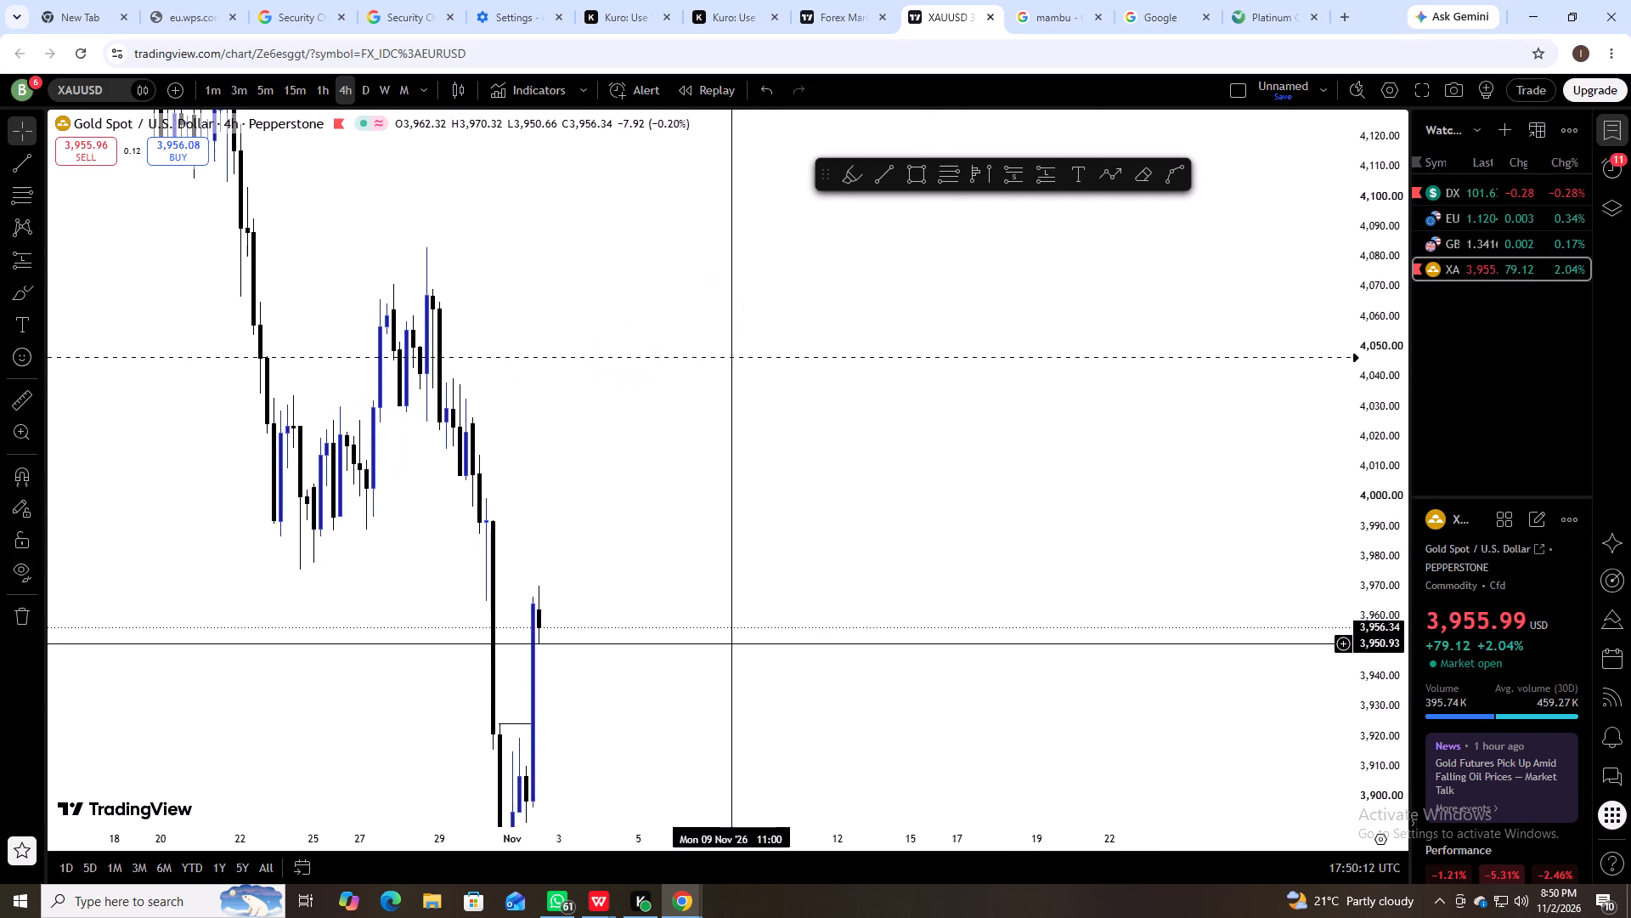
{"action": "left_click_drag", "start_coordinate": [820, 165], "coordinate": [661, 805]}
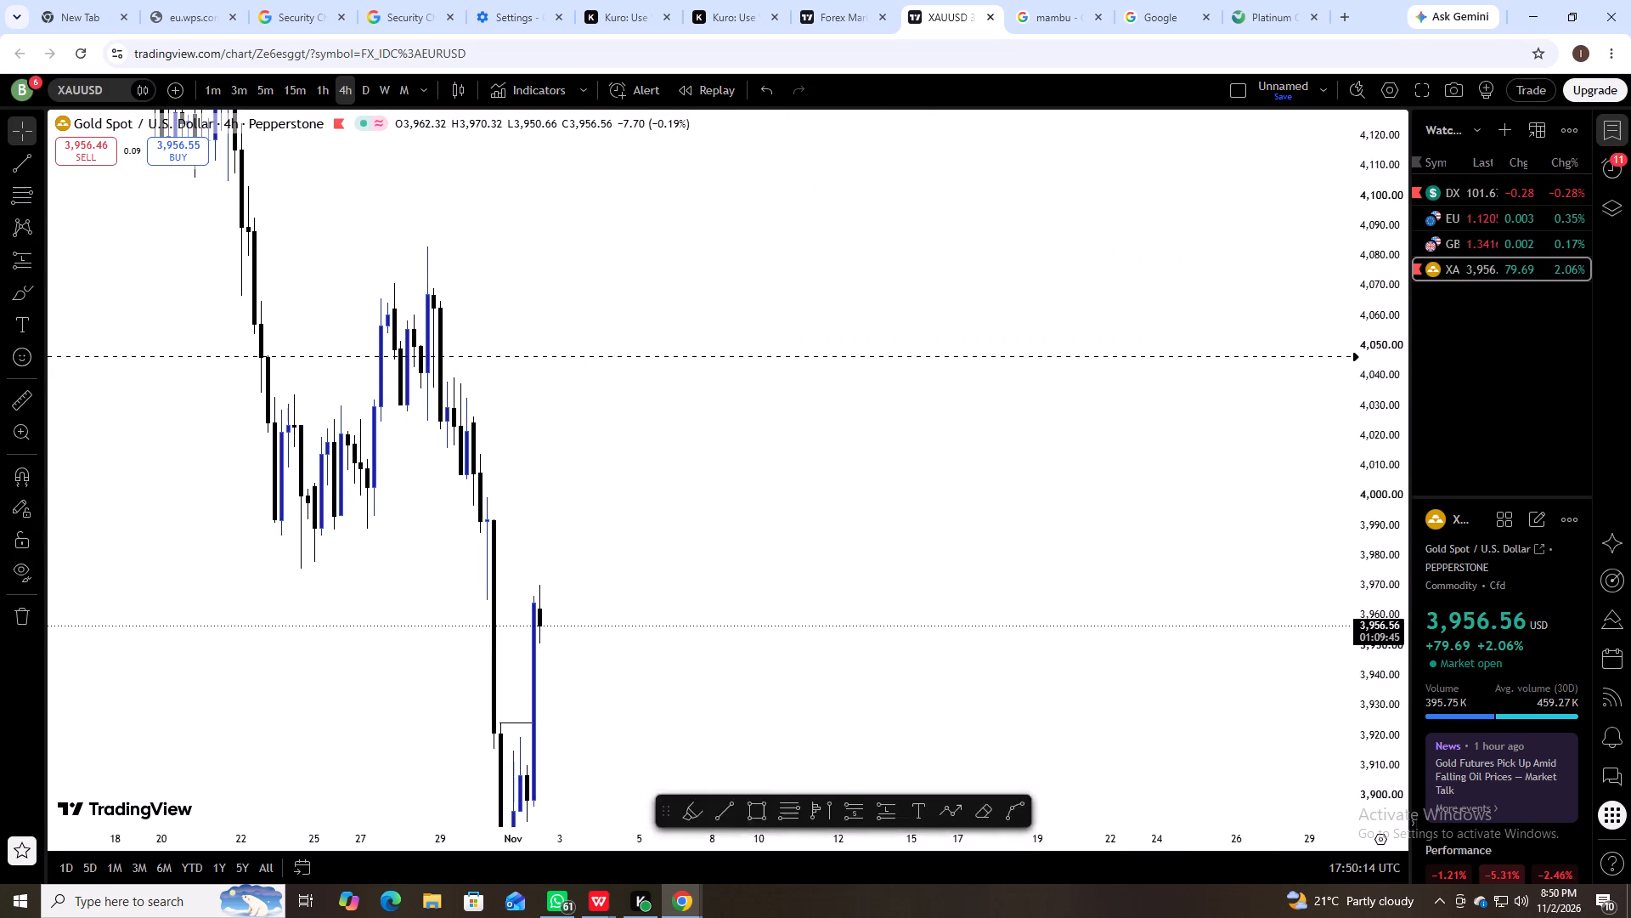
{"action": "left_click_drag", "start_coordinate": [661, 805], "coordinate": [890, 885]}
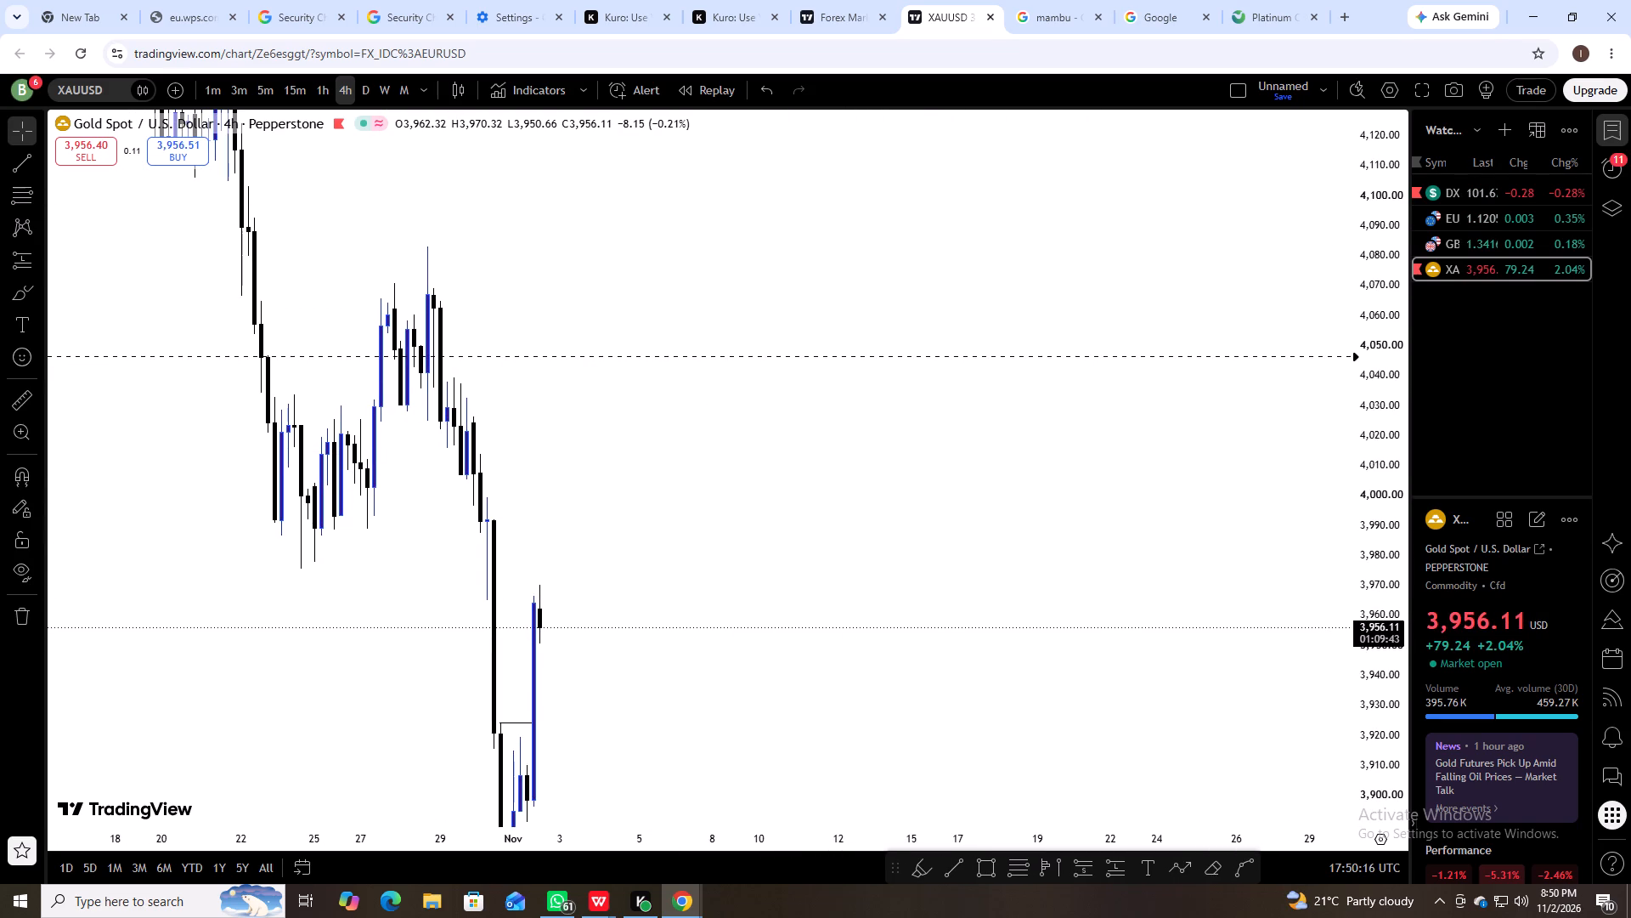
{"action": "left_click_drag", "start_coordinate": [890, 885], "coordinate": [911, 884]}
Draw a Fib retracement on the XAUUSD 4-hour chart from the late-October high at about 4,083.31 to the low at about 3,872.12.
{"action": "left_click_drag", "start_coordinate": [742, 477], "coordinate": [981, 468]}
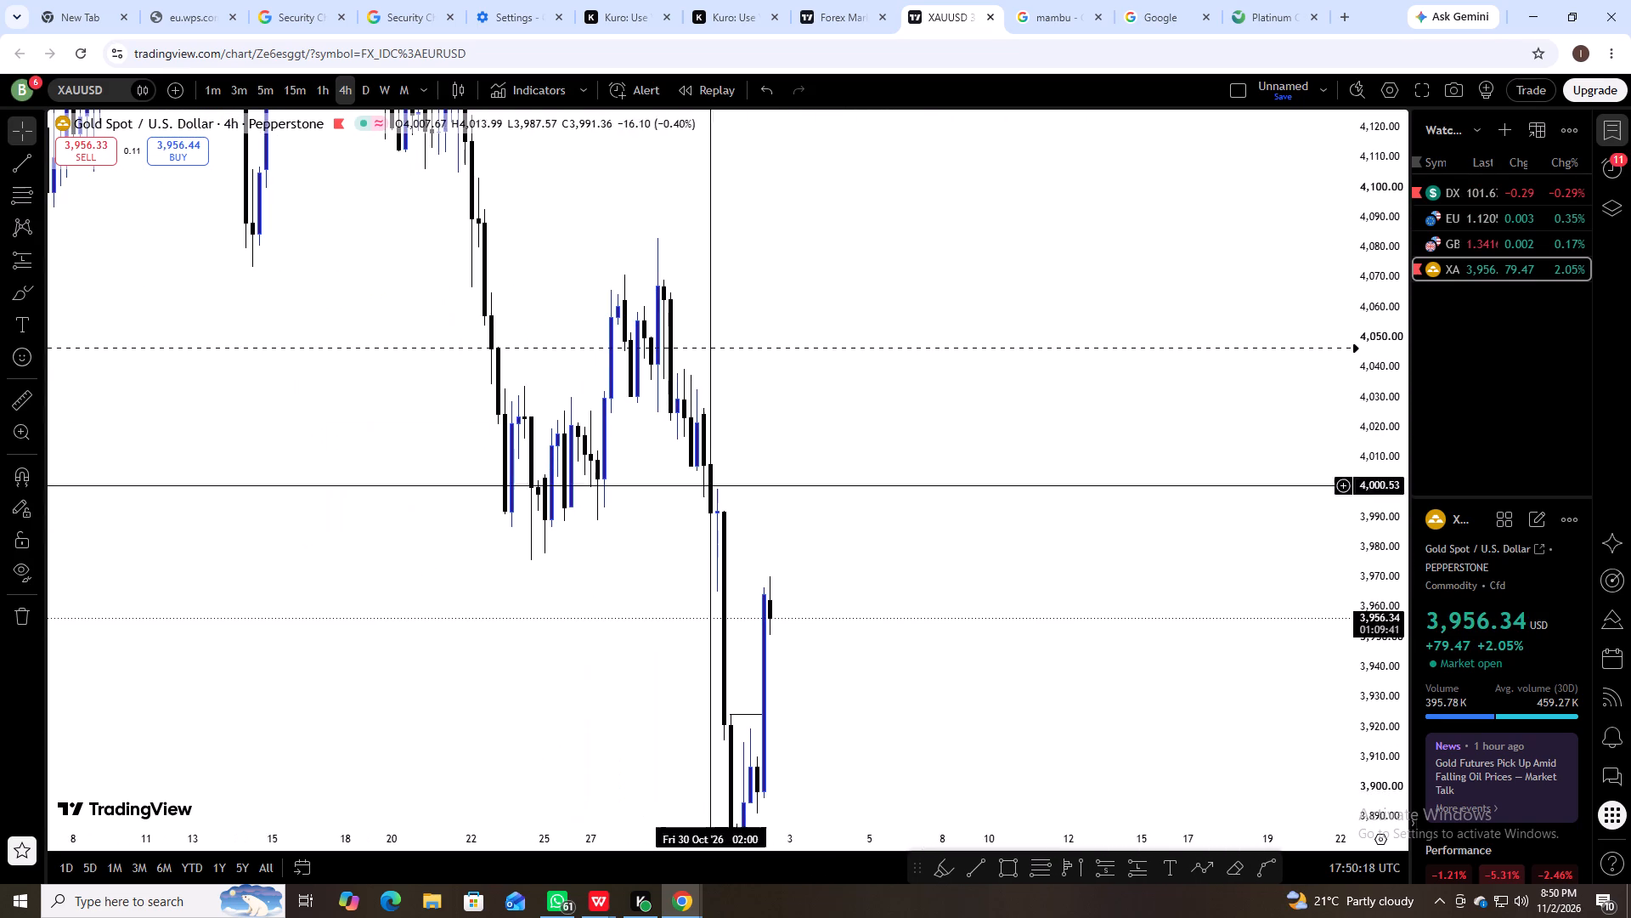
{"action": "left_click_drag", "start_coordinate": [987, 686], "coordinate": [1027, 551]}
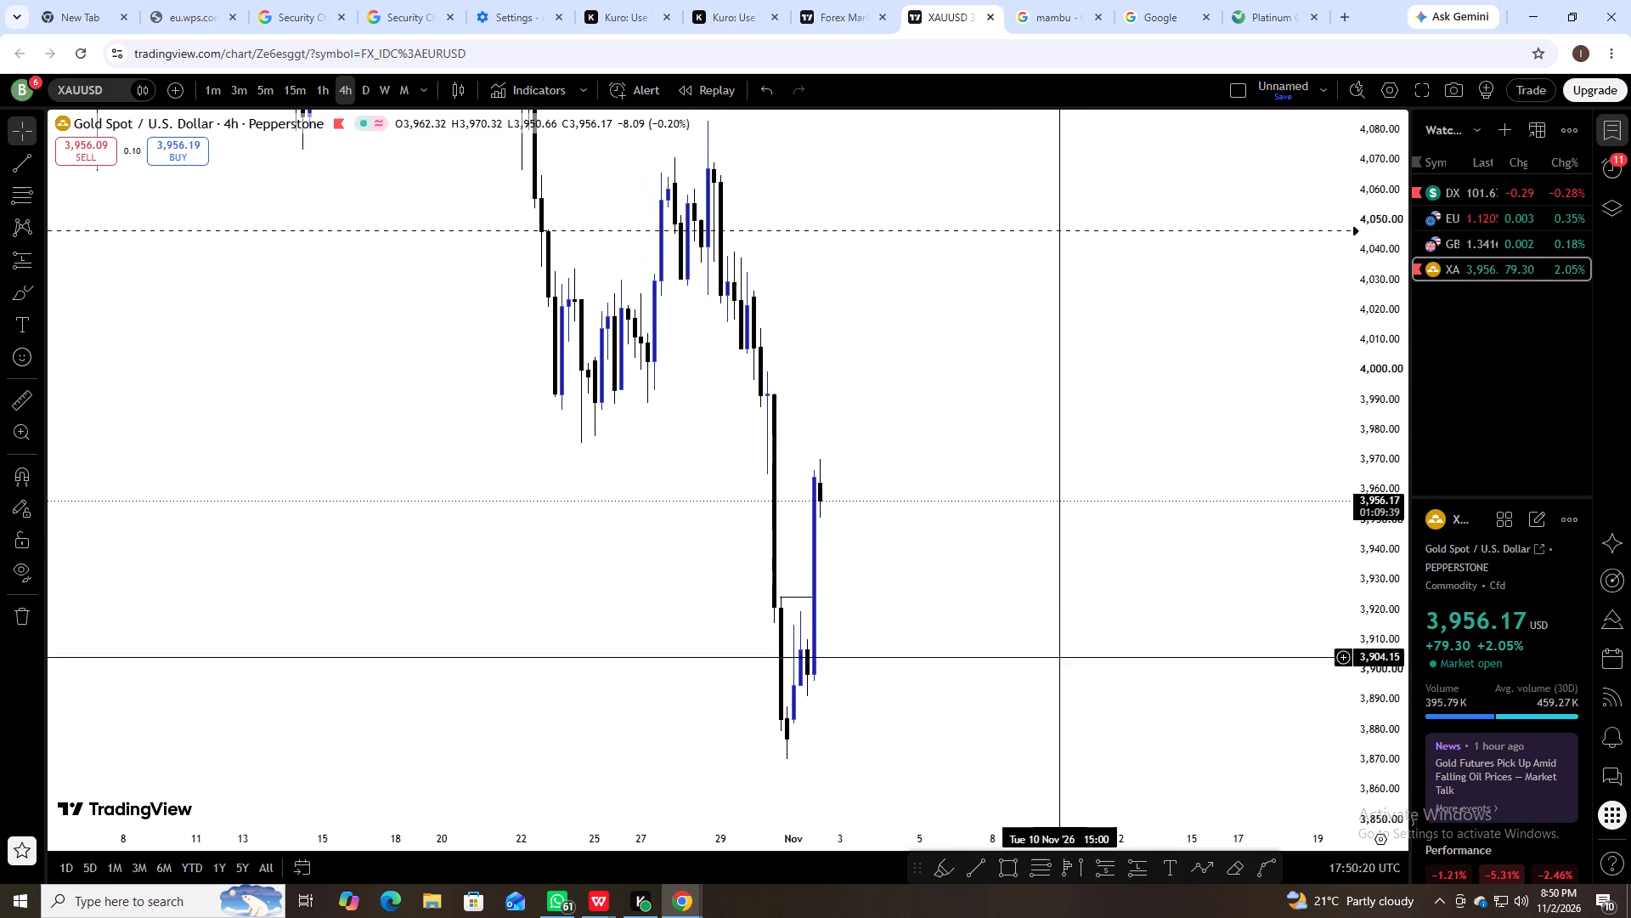
{"action": "left_click_drag", "start_coordinate": [1073, 586], "coordinate": [1087, 656]}
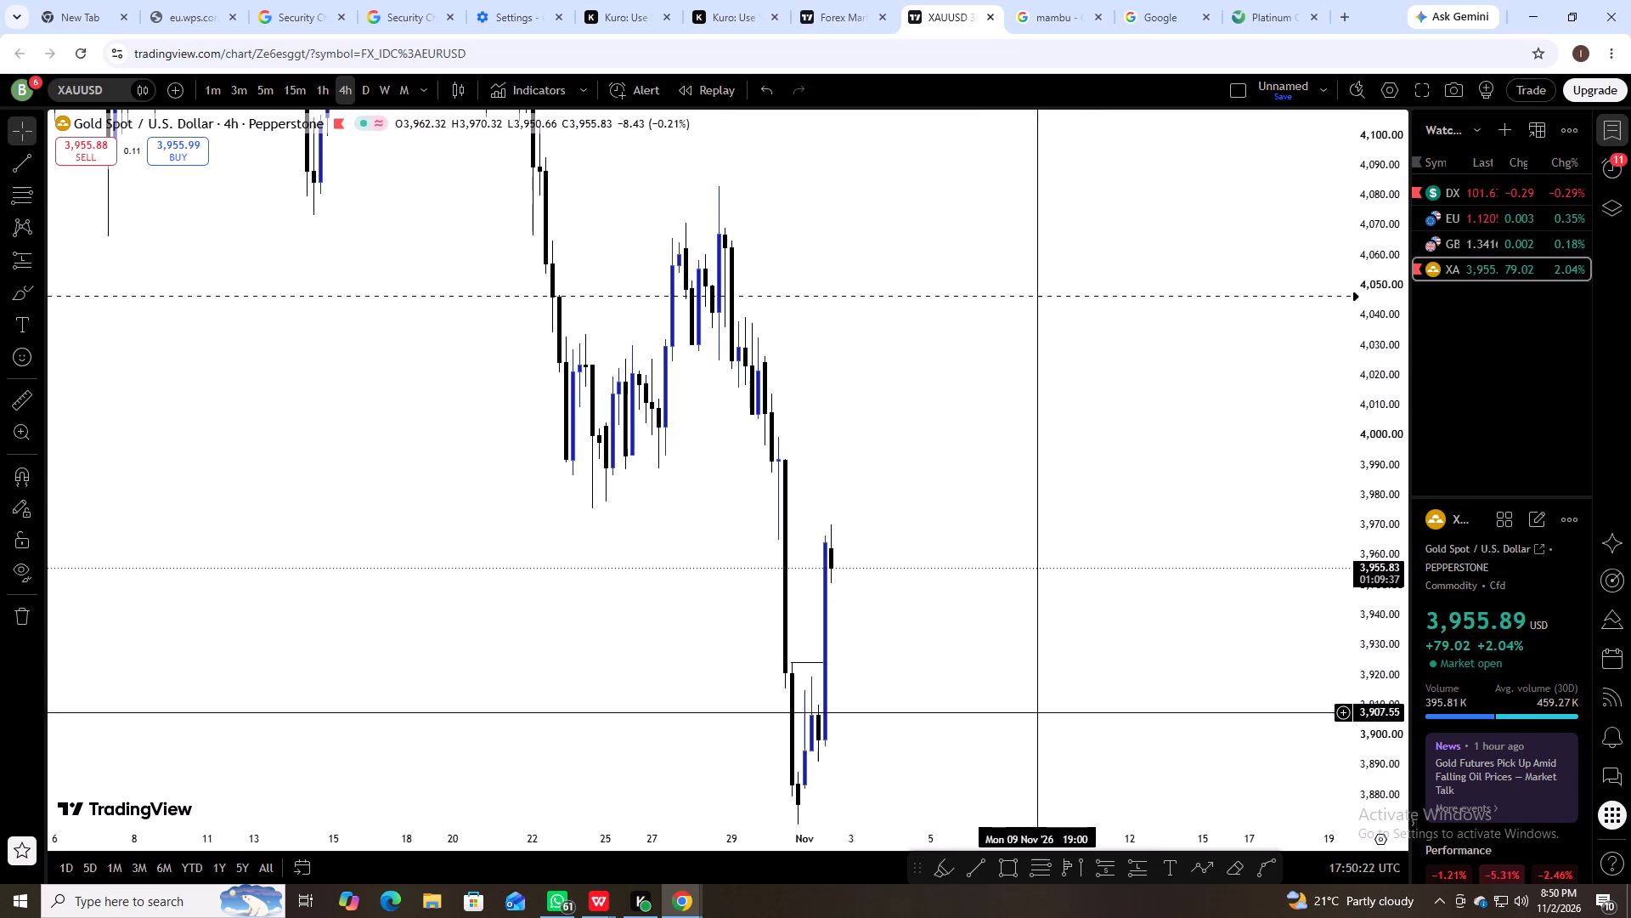
{"action": "left_click_drag", "start_coordinate": [961, 731], "coordinate": [987, 700]}
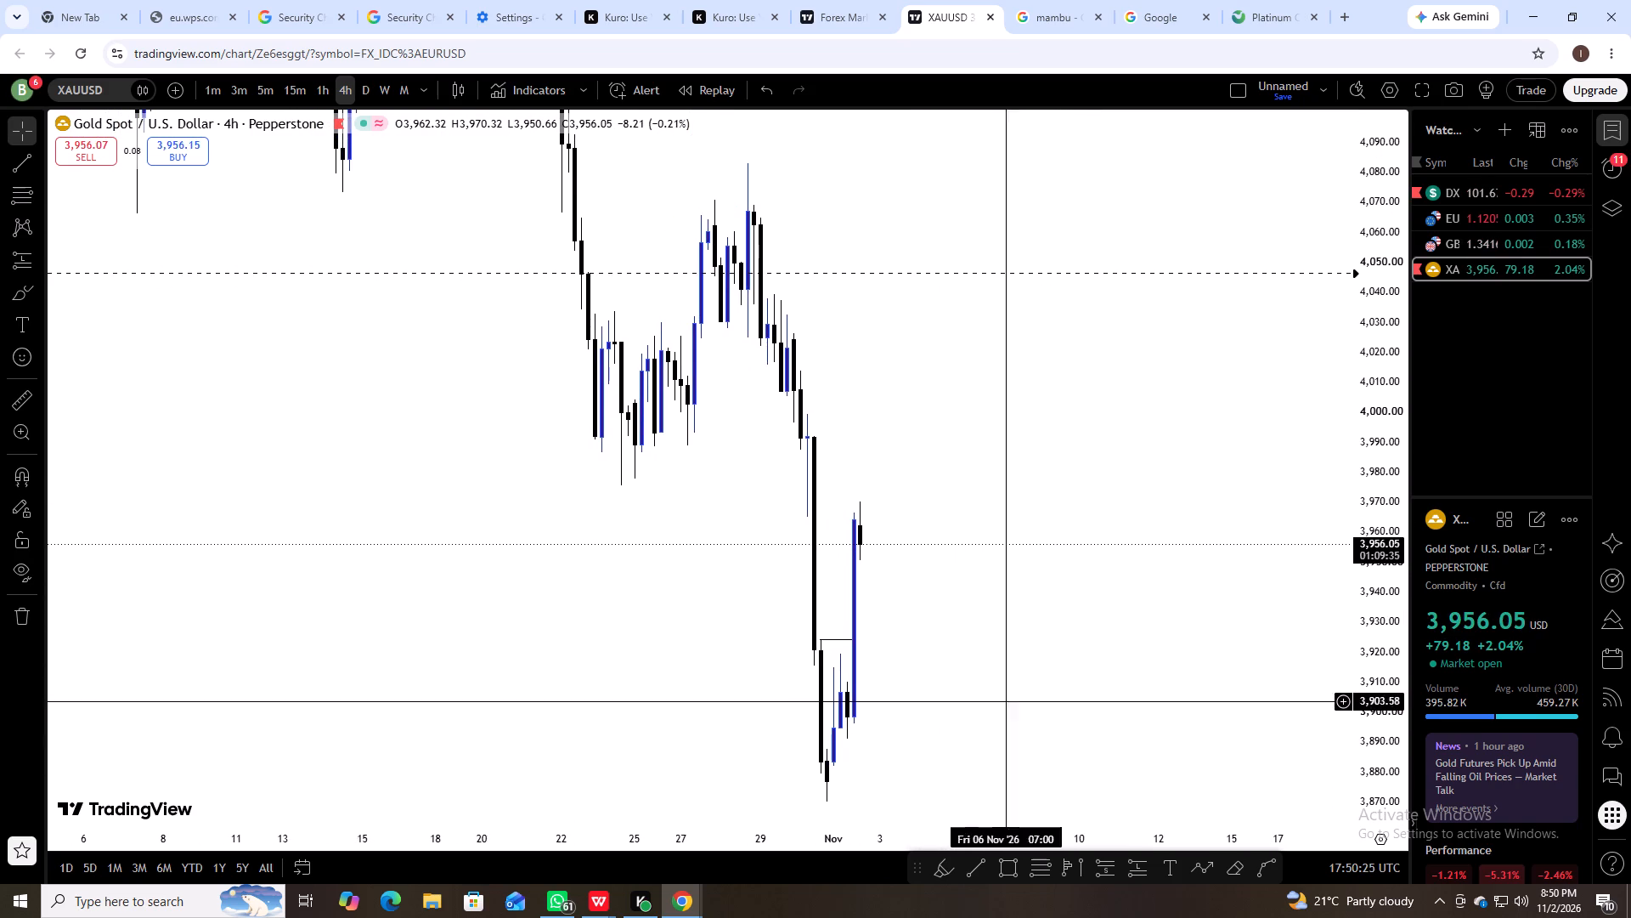
{"action": "left_click", "coordinate": [1033, 864]}
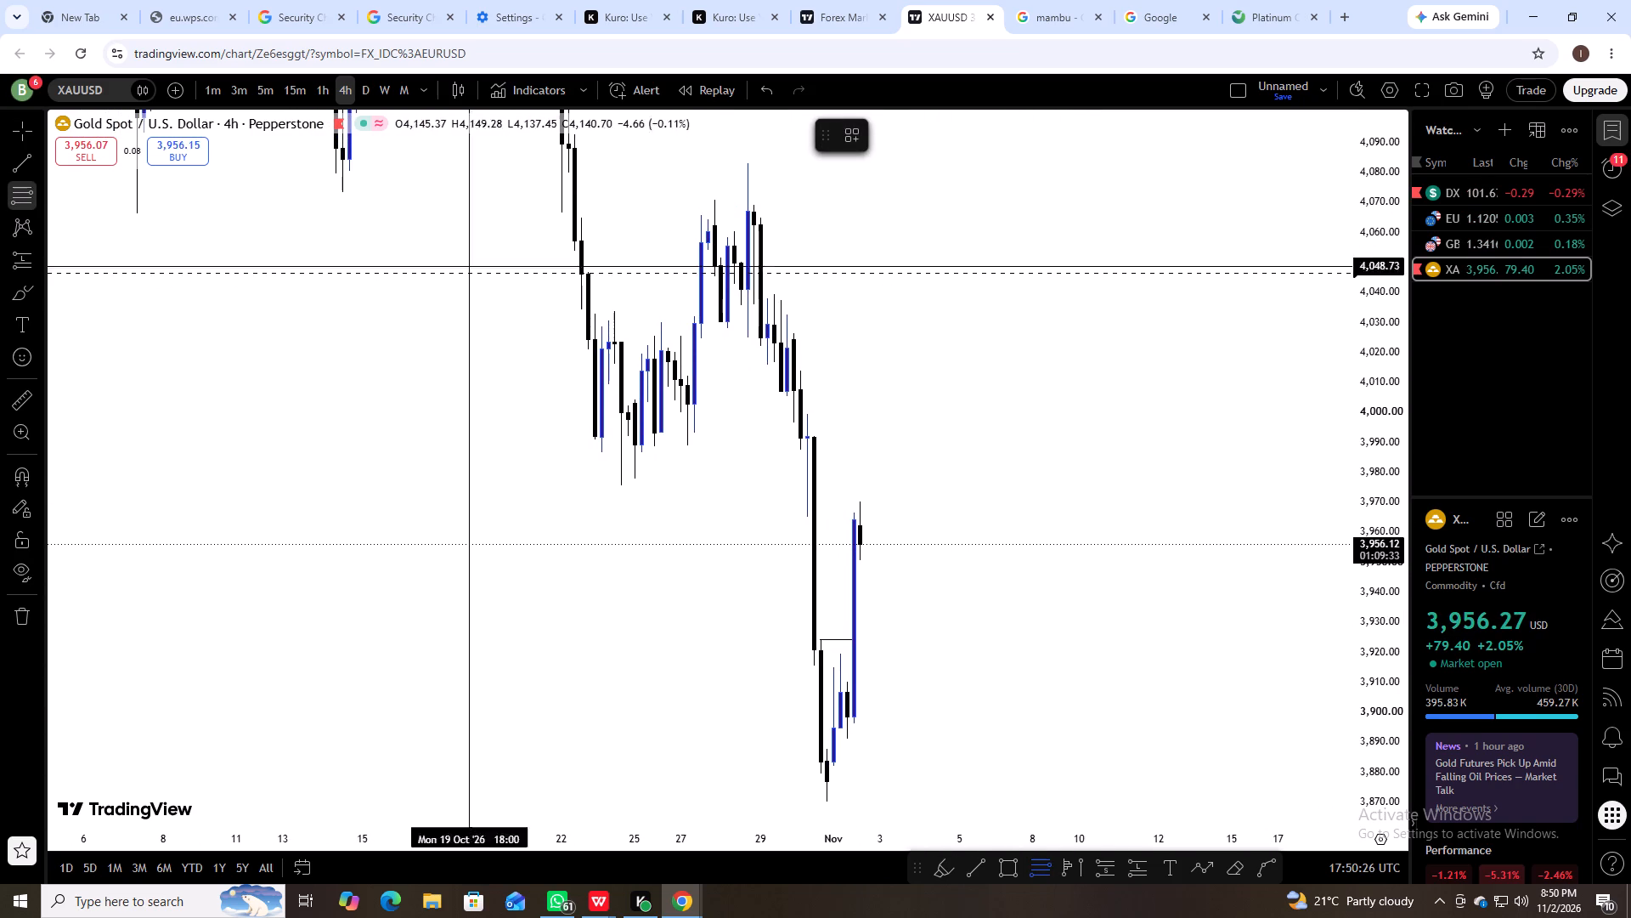
{"action": "left_click_drag", "start_coordinate": [727, 162], "coordinate": [727, 163]}
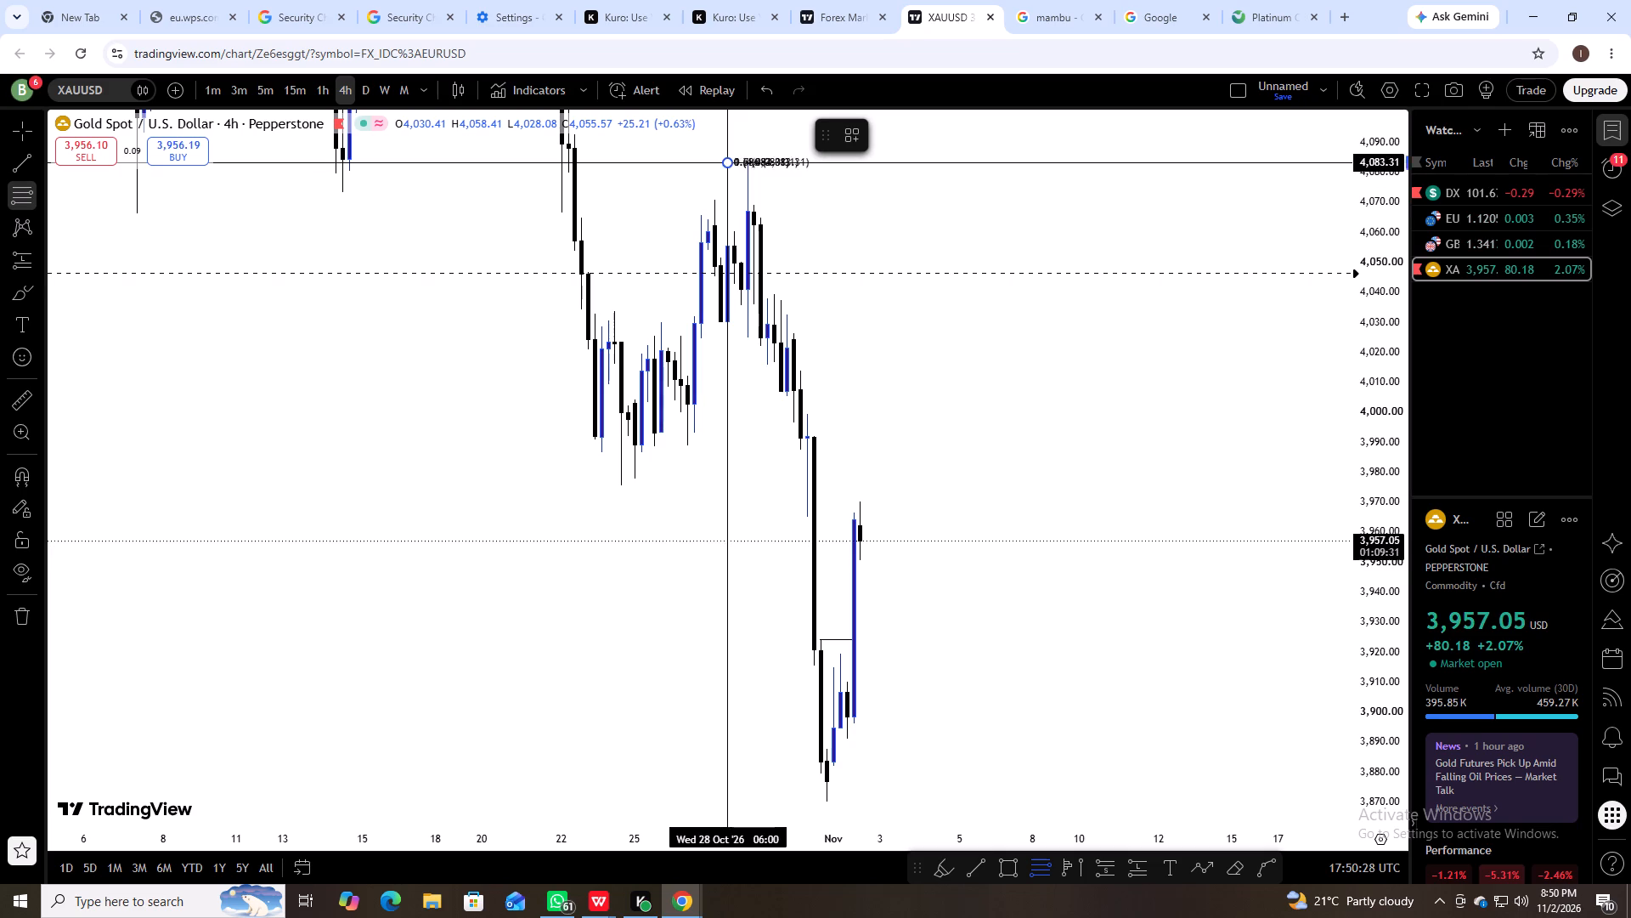
{"action": "left_click_drag", "start_coordinate": [727, 163], "coordinate": [975, 801]}
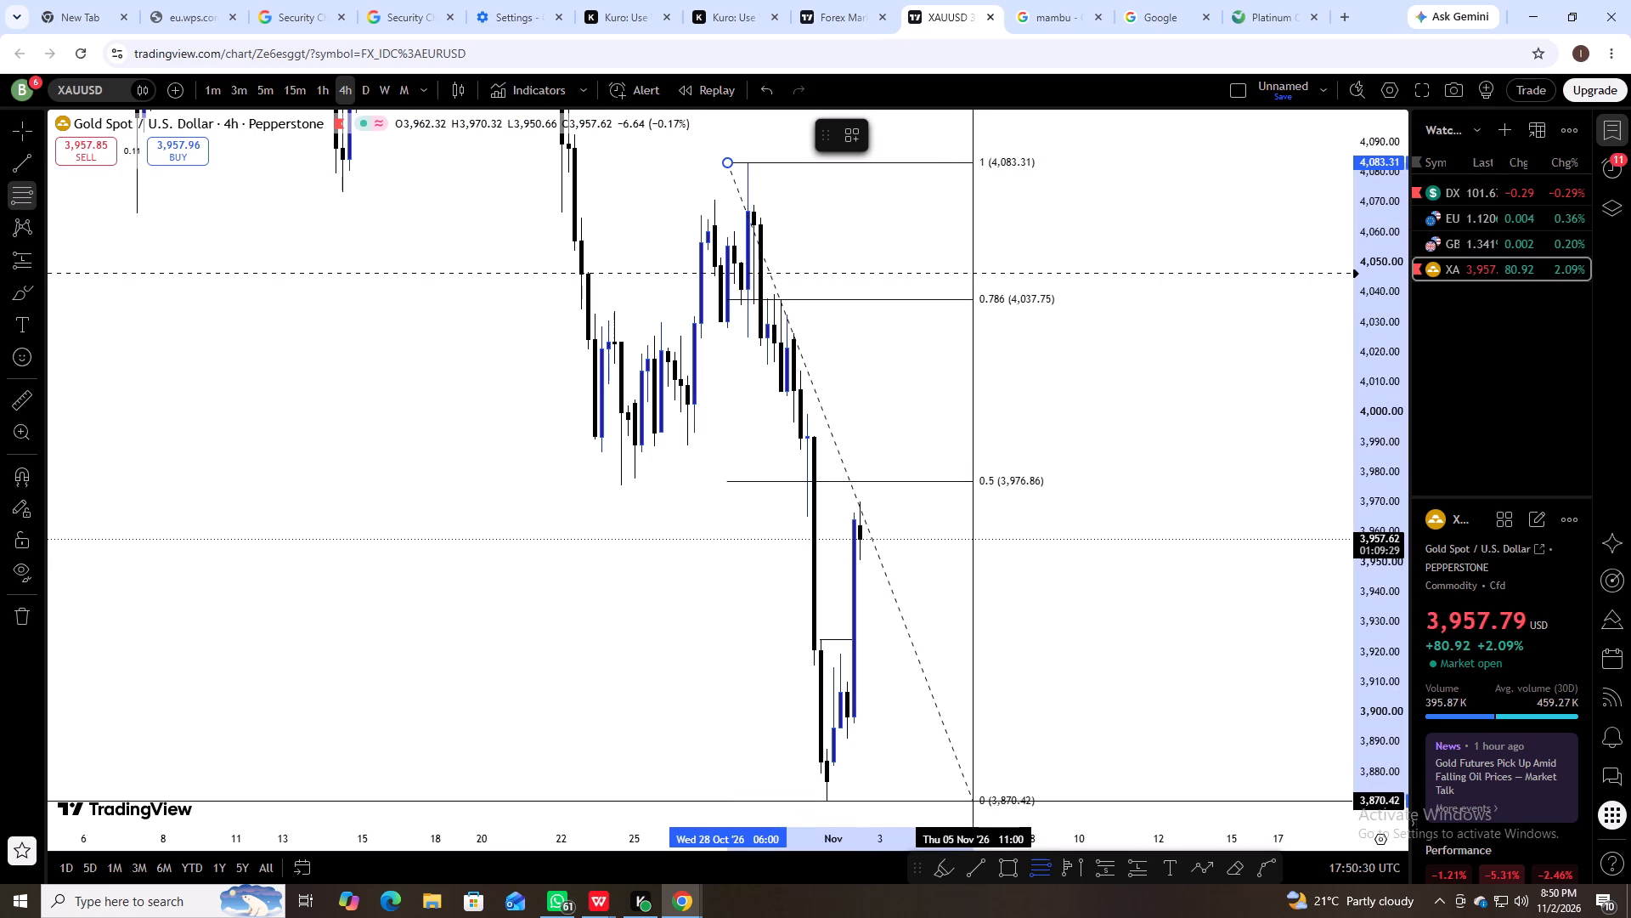
{"action": "left_click_drag", "start_coordinate": [975, 801], "coordinate": [977, 798]}
{"action": "left_click", "coordinate": [977, 796]}
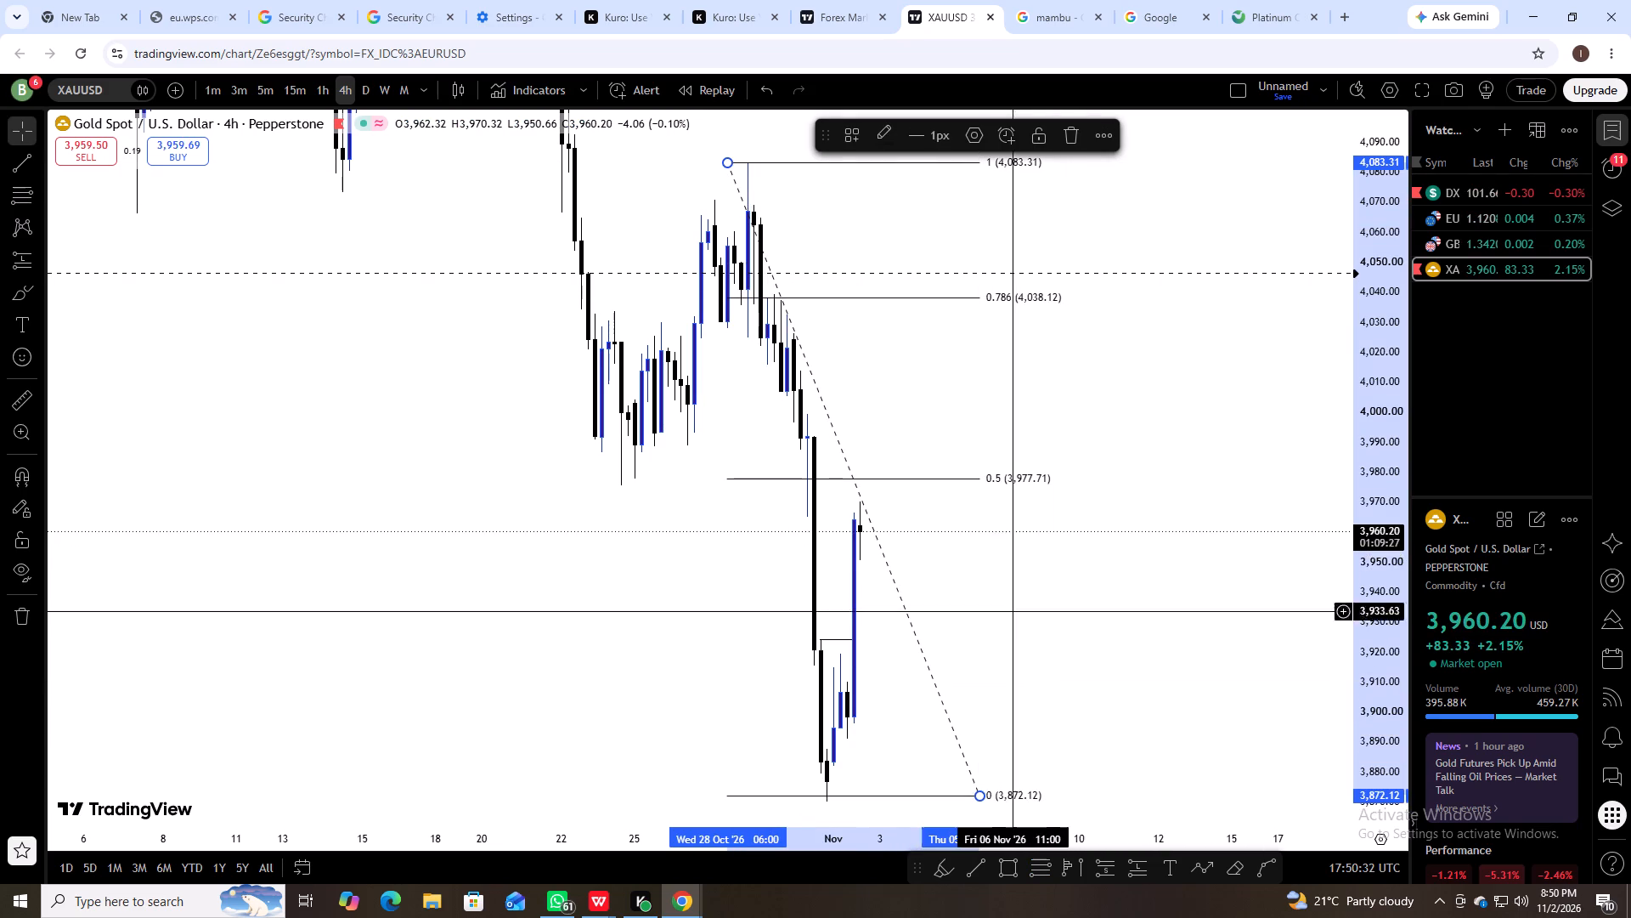
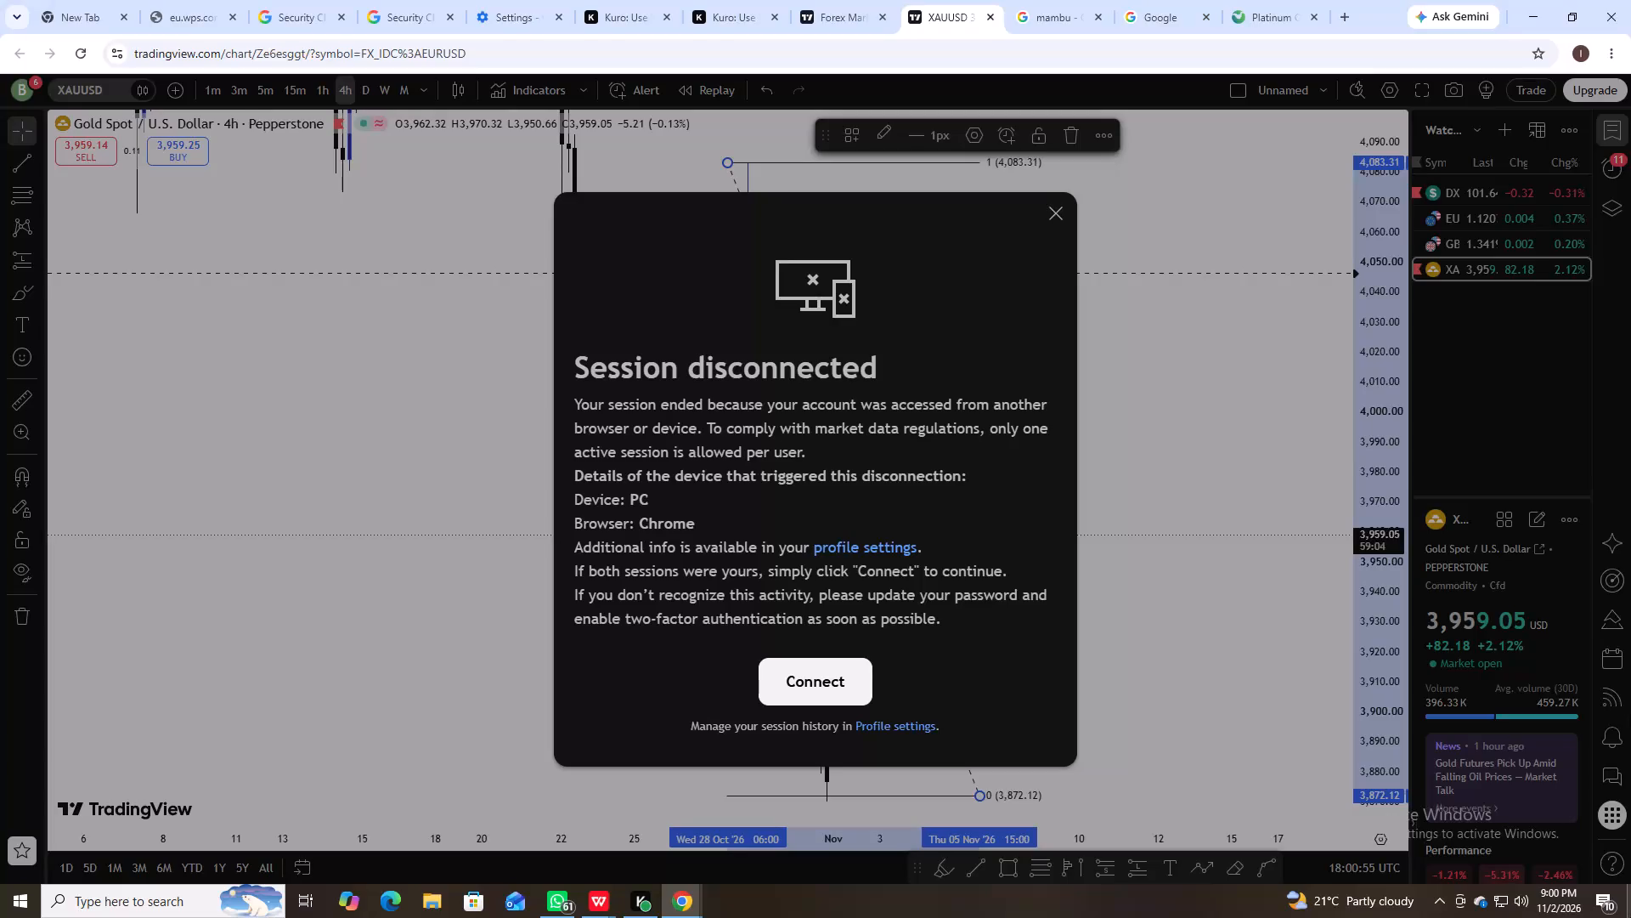
Reconnect the interrupted charting session on this device.
{"action": "left_click", "coordinate": [830, 674]}
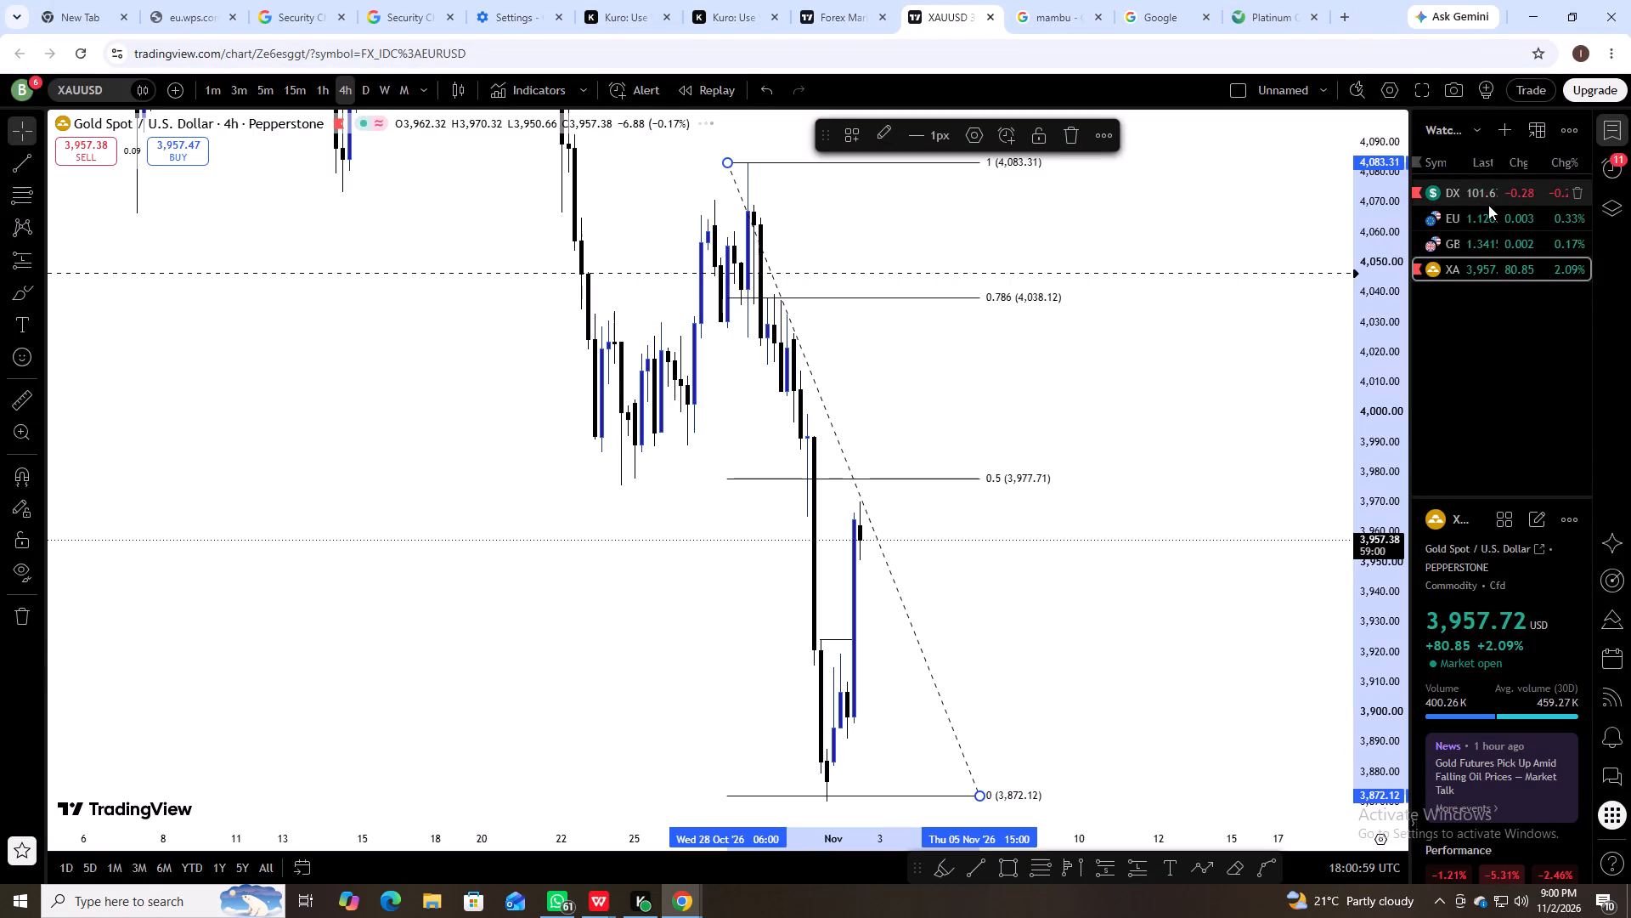
Switch to the EURUSD chart and delete the volume profile drawn over the latest 4-hour candles.
{"action": "left_click", "coordinate": [1488, 228]}
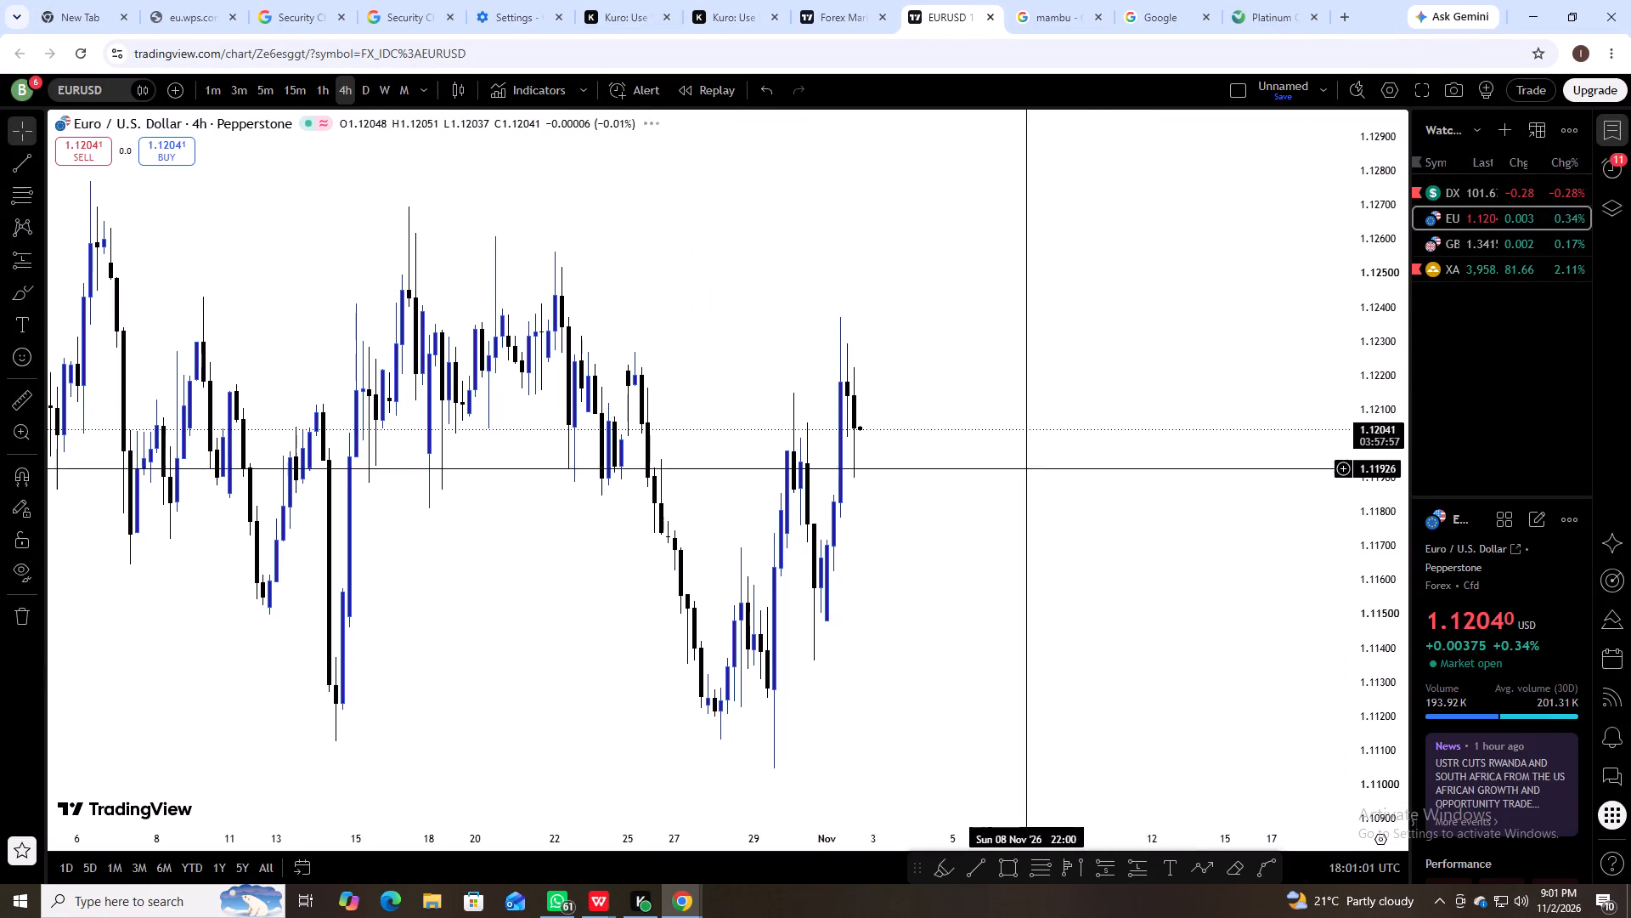
{"action": "scroll", "coordinate": [808, 438], "scroll_direction": "up", "scroll_amount": 1}
{"action": "scroll", "coordinate": [821, 475], "scroll_direction": "down", "scroll_amount": 1}
{"action": "scroll", "coordinate": [826, 491], "scroll_direction": "up", "scroll_amount": 2}
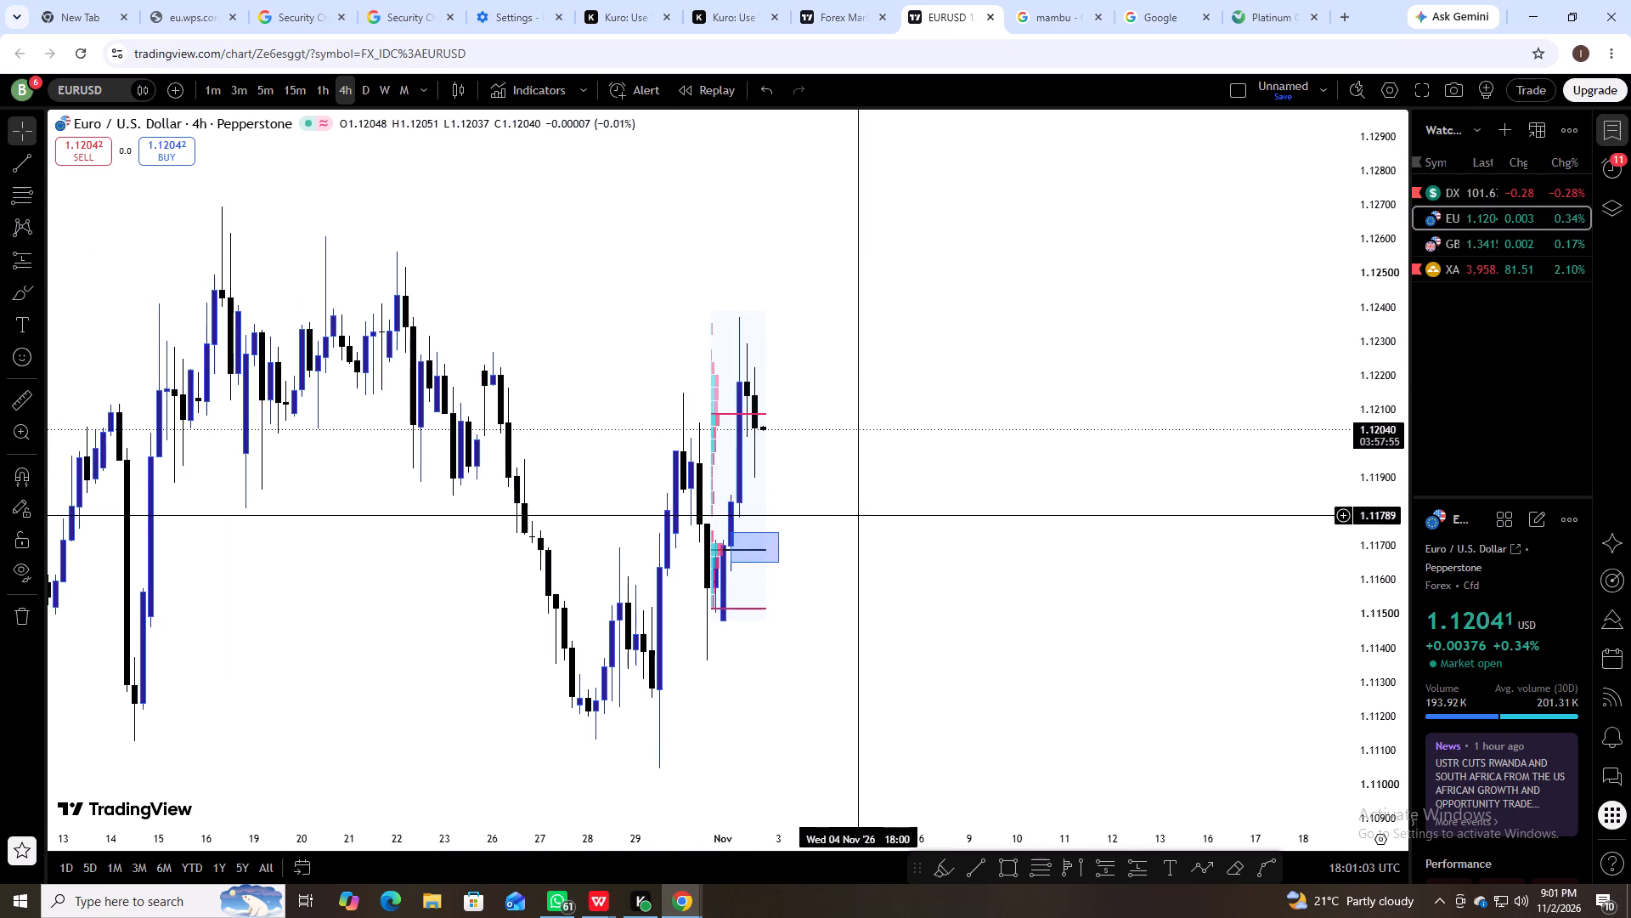
{"action": "left_click", "coordinate": [736, 377]}
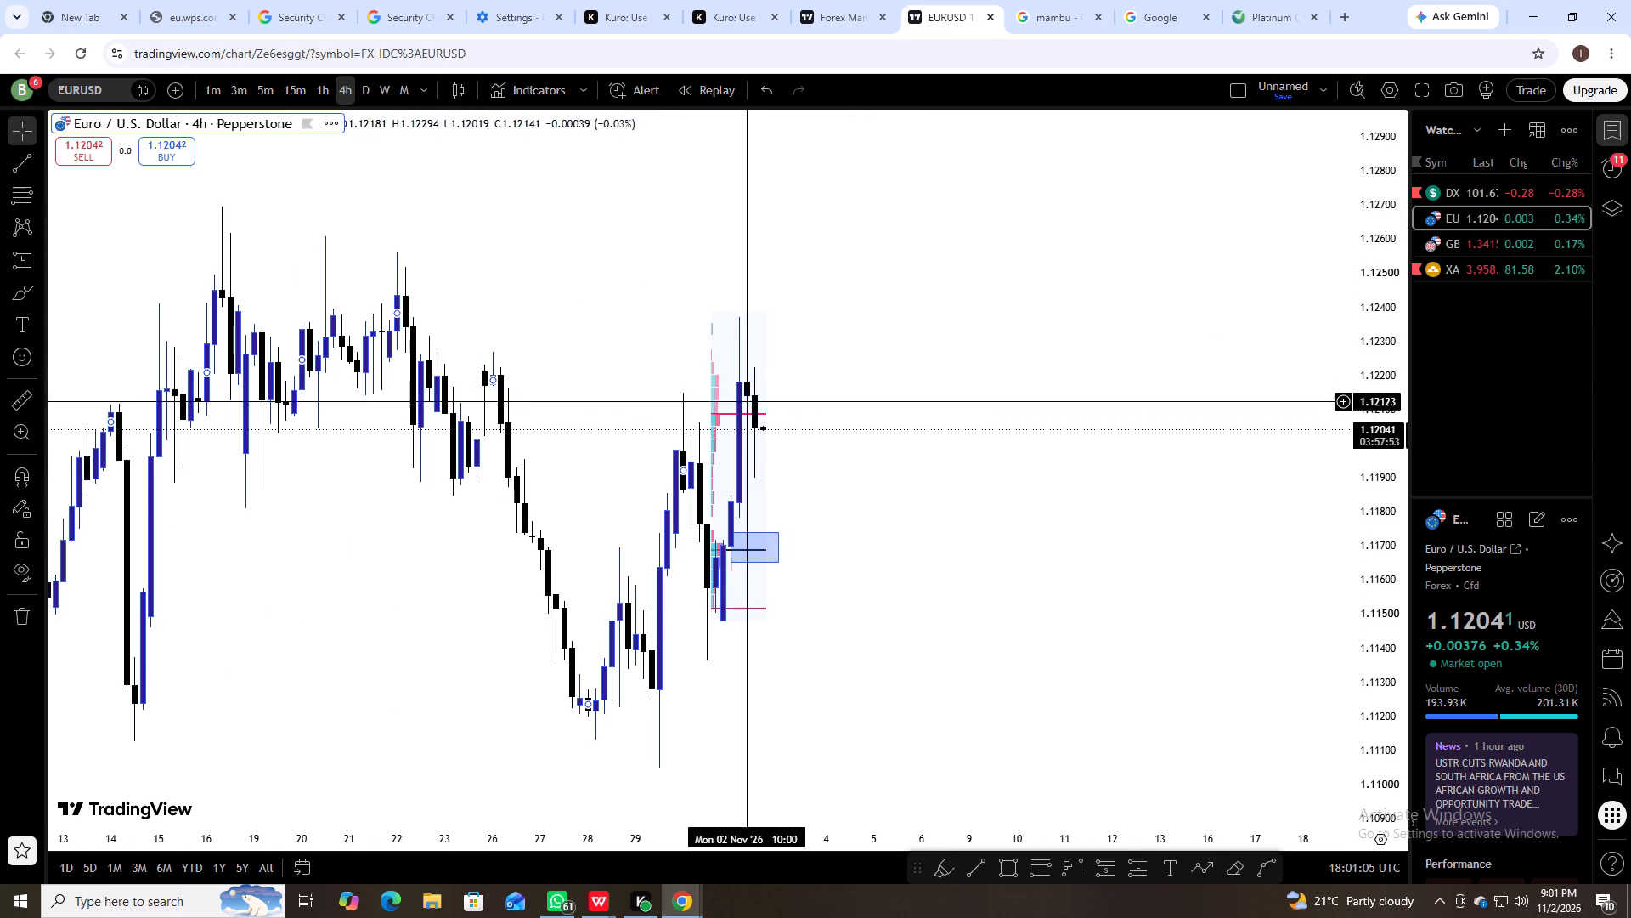
{"action": "left_click", "coordinate": [714, 309]}
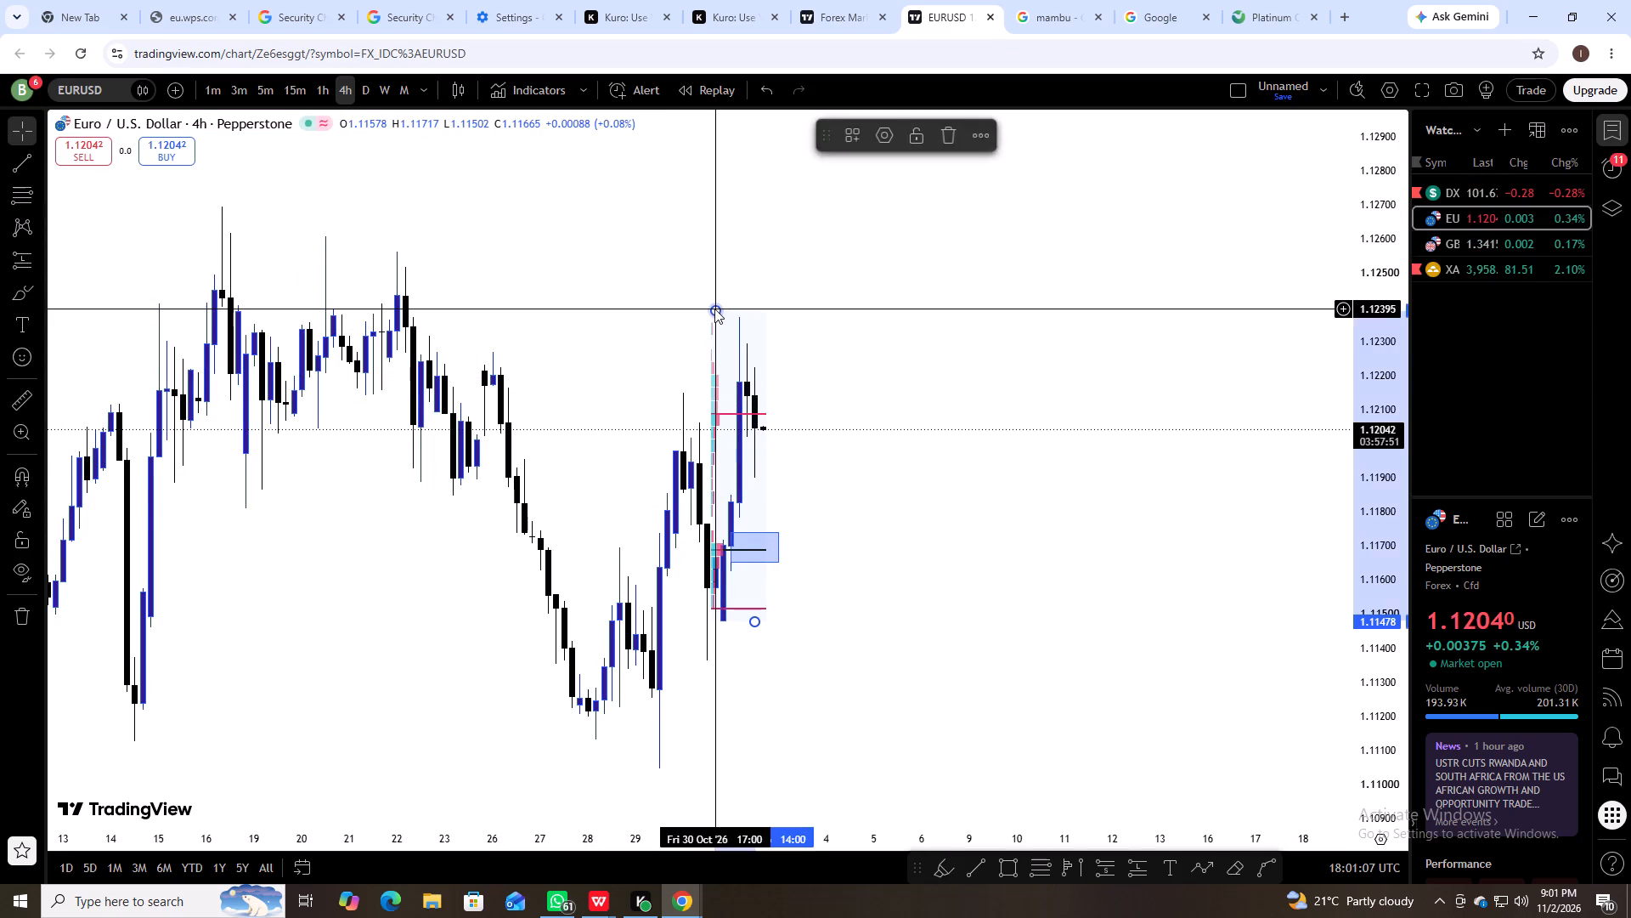
{"action": "left_click", "coordinate": [945, 140]}
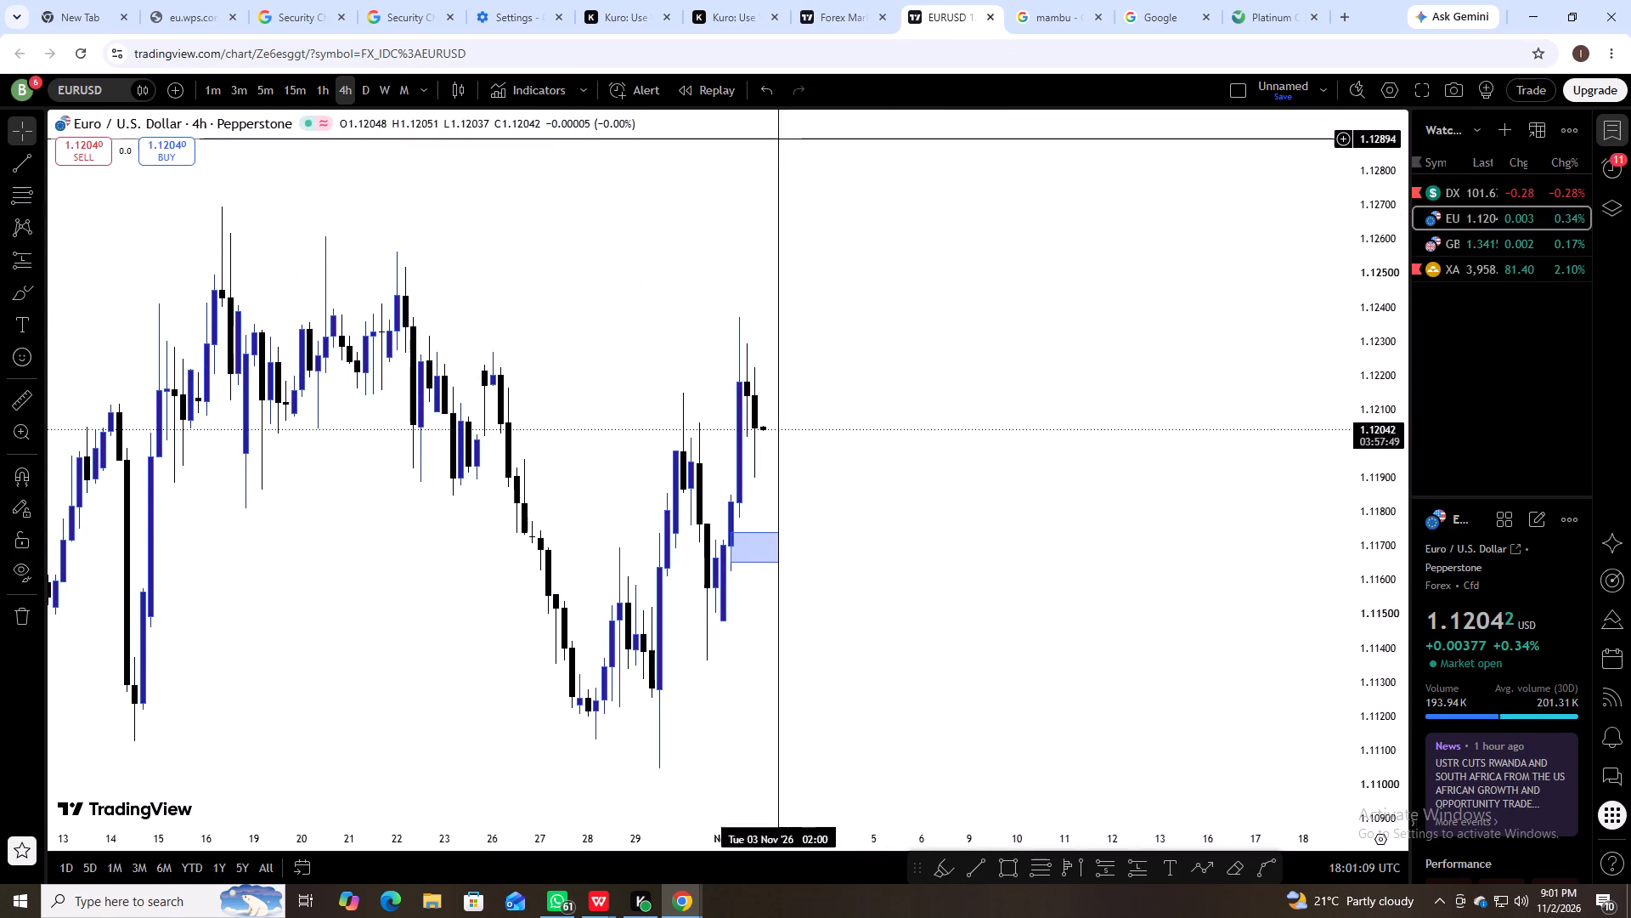
Examine EURUSD price structure on the daily timeframe and again on the 4-hour timeframe.
{"action": "left_click", "coordinate": [368, 93]}
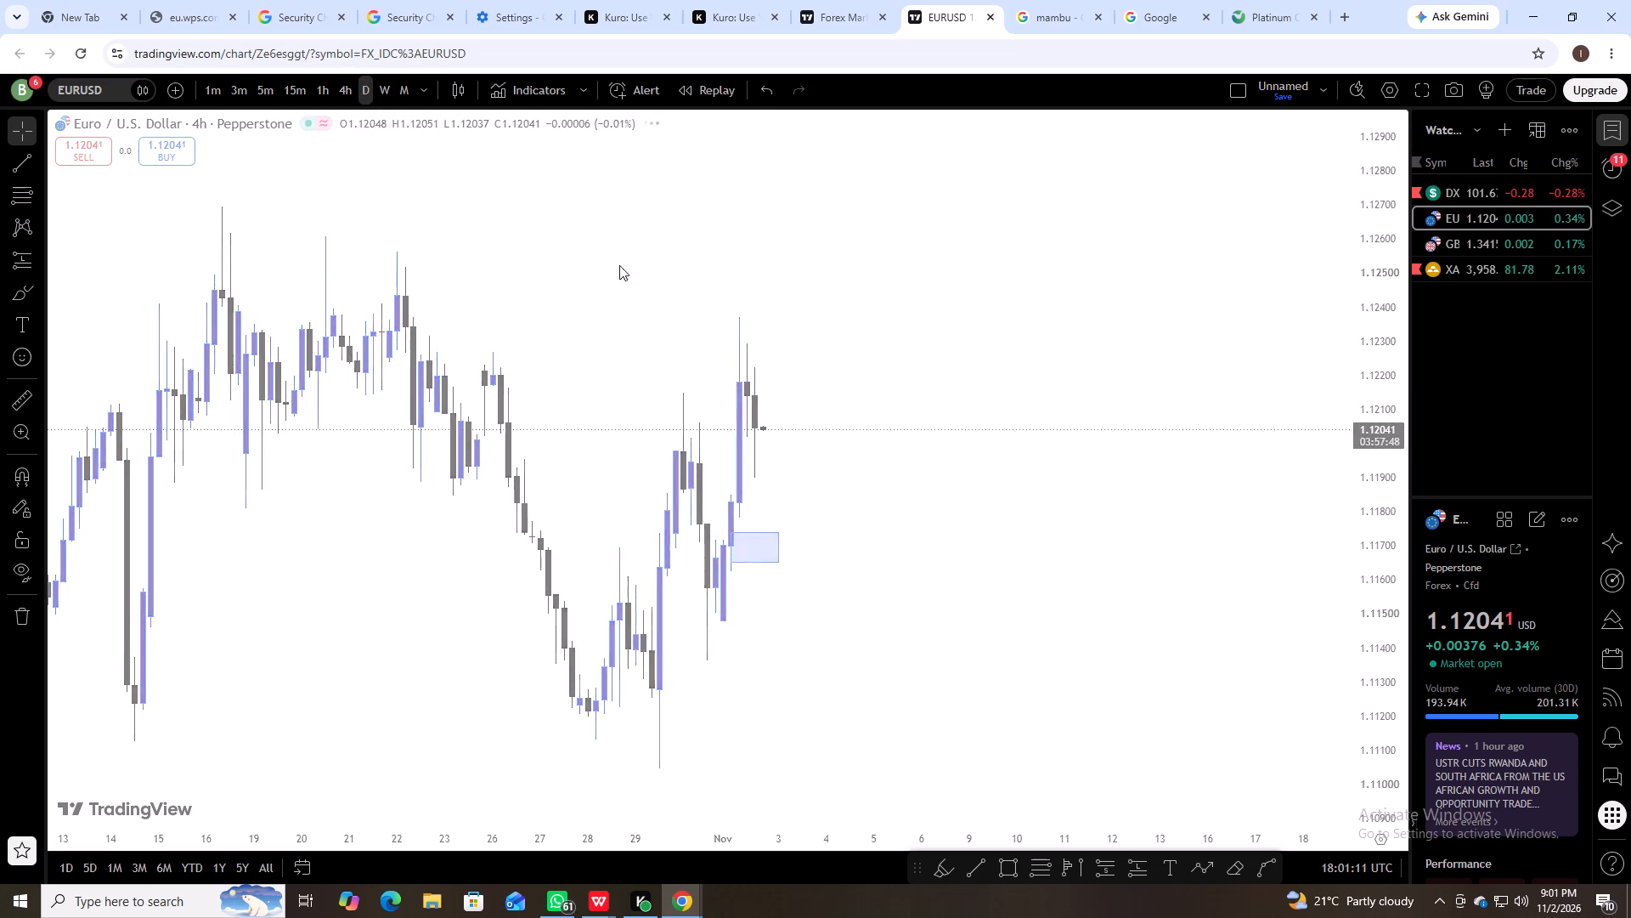
{"action": "scroll", "coordinate": [754, 392], "scroll_direction": "up", "scroll_amount": 6}
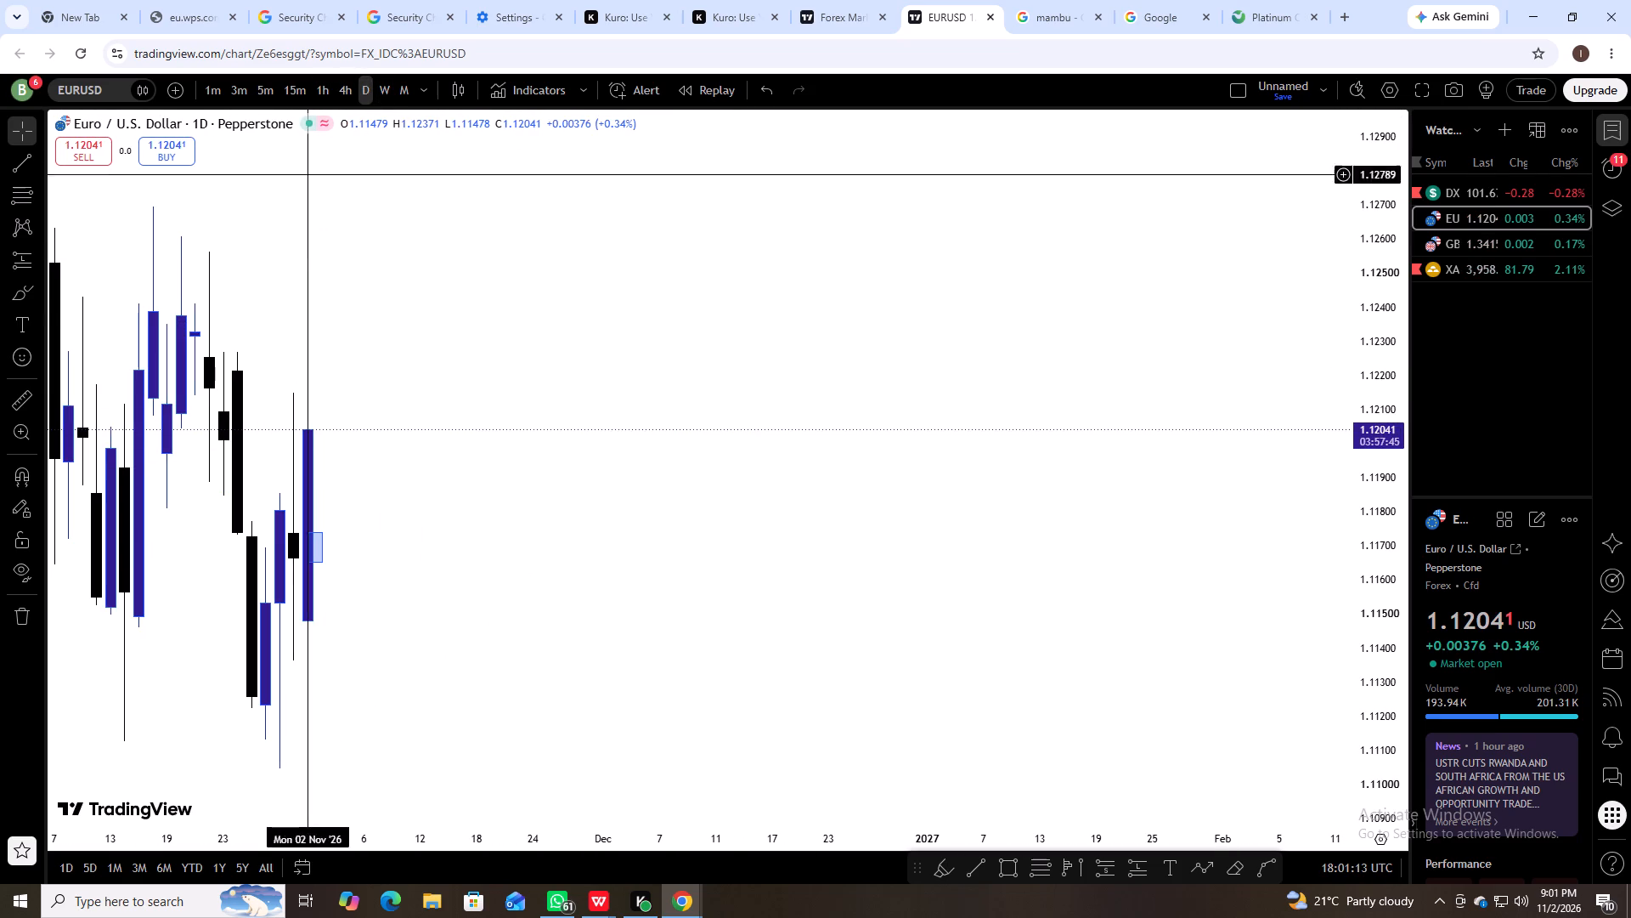
{"action": "left_click", "coordinate": [350, 78]}
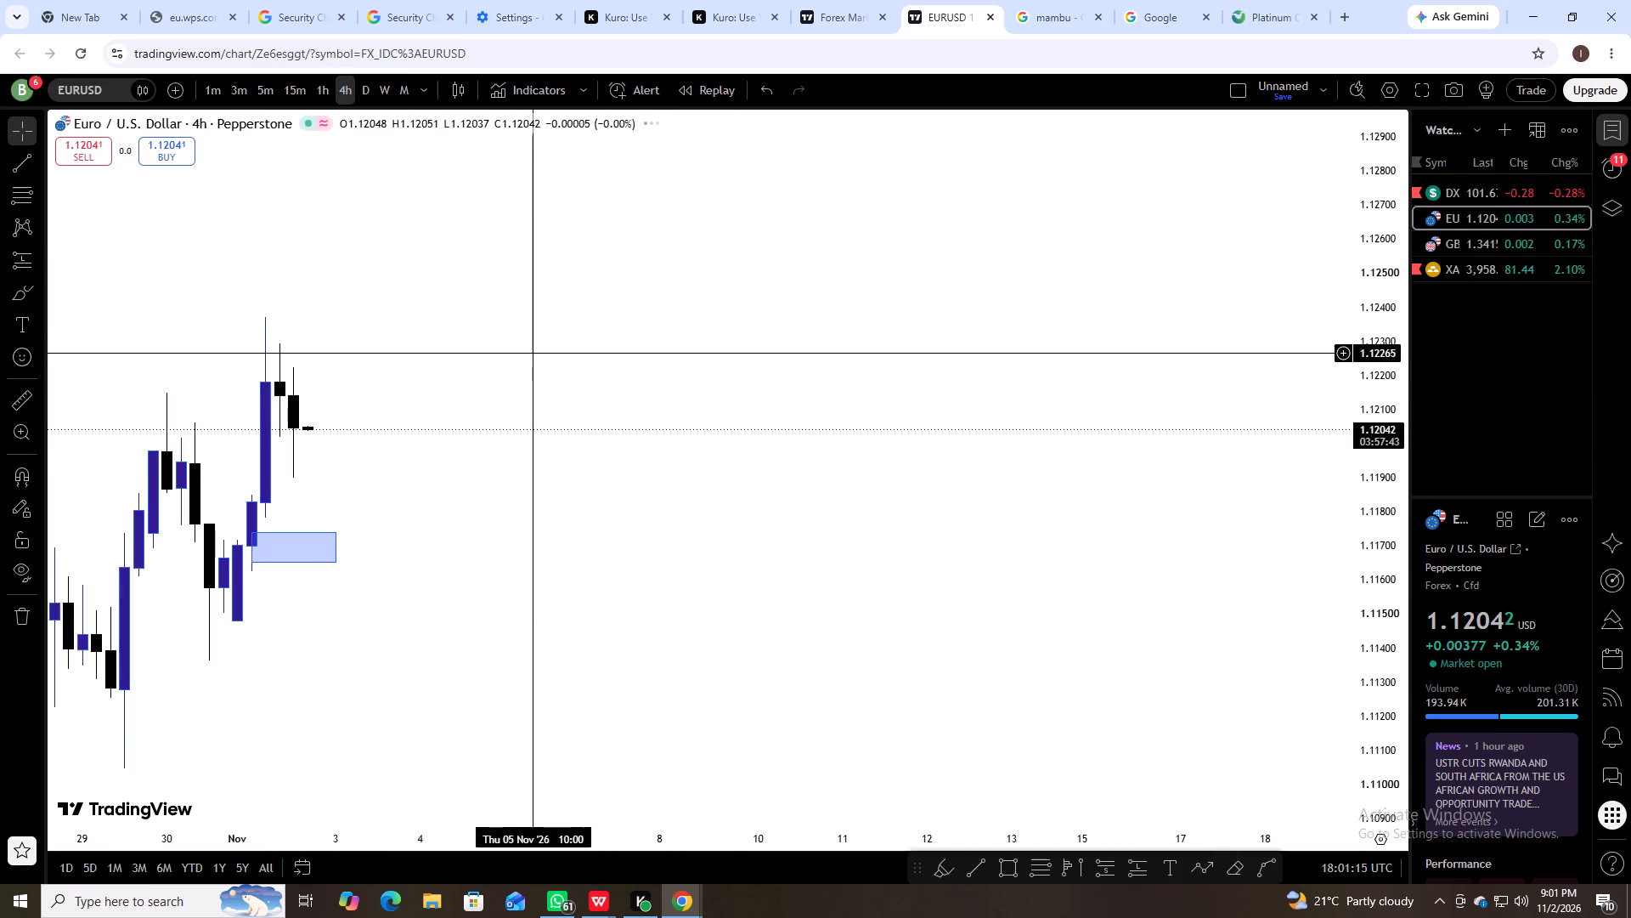
{"action": "scroll", "coordinate": [569, 441], "scroll_direction": "down", "scroll_amount": 9}
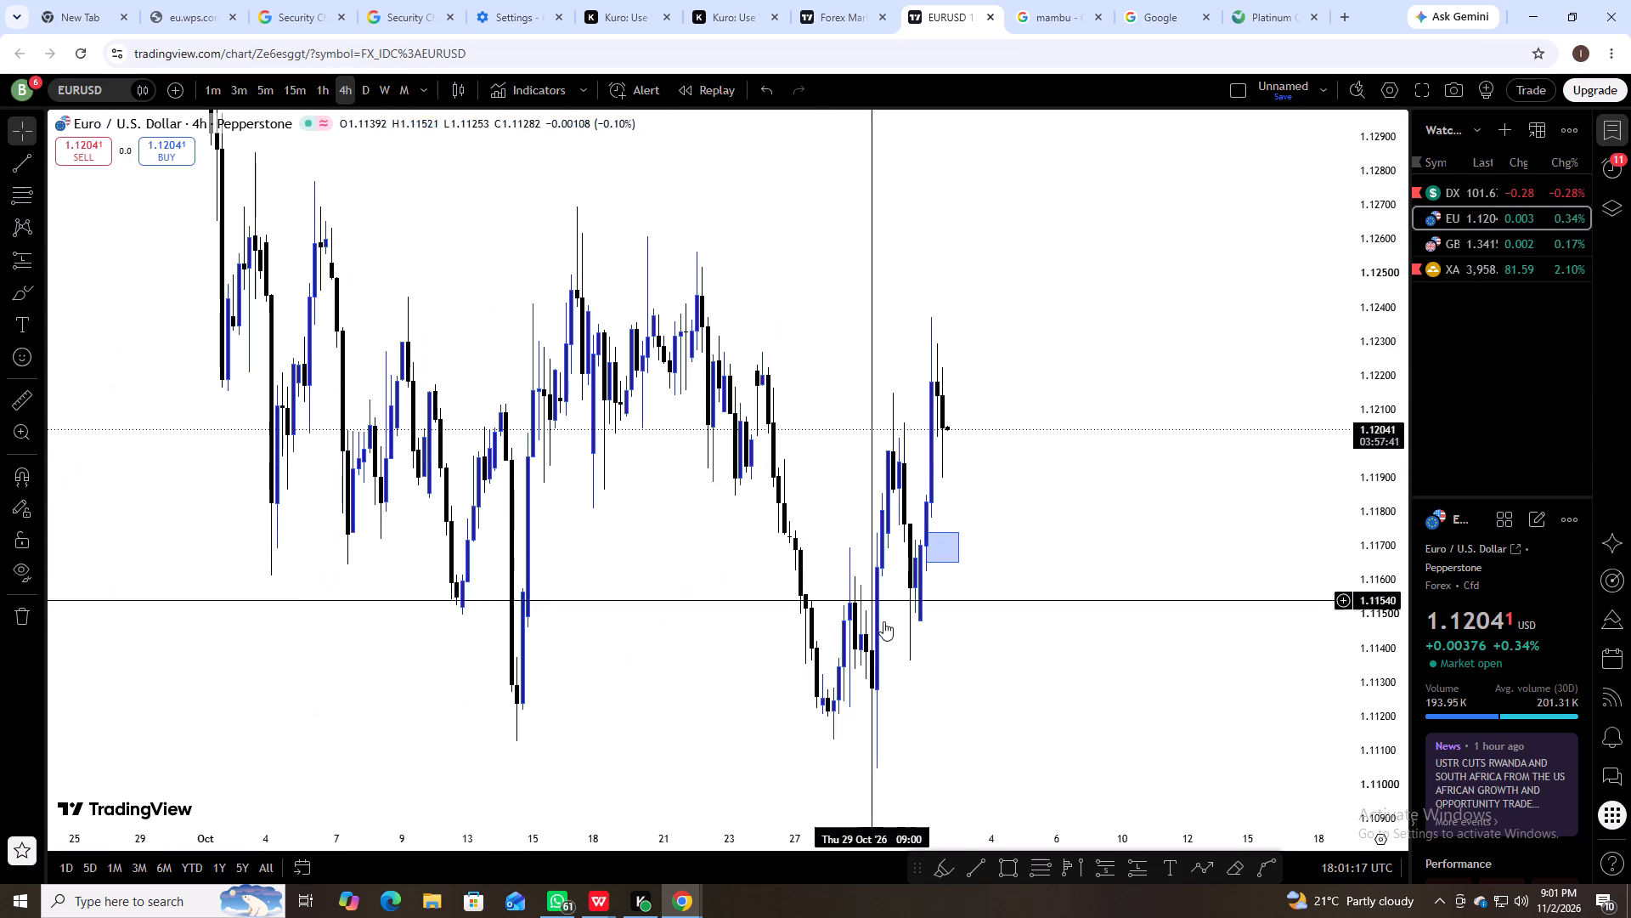
{"action": "scroll", "coordinate": [903, 484], "scroll_direction": "up", "scroll_amount": 1}
{"action": "scroll", "coordinate": [917, 479], "scroll_direction": "down", "scroll_amount": 4}
{"action": "scroll", "coordinate": [1101, 573], "scroll_direction": "up", "scroll_amount": 3}
On the GBPUSD 4-hour chart, draw a level trend line from the 22 October high at about 1.3419 to the 2 November candles.
{"action": "left_click", "coordinate": [1477, 247]}
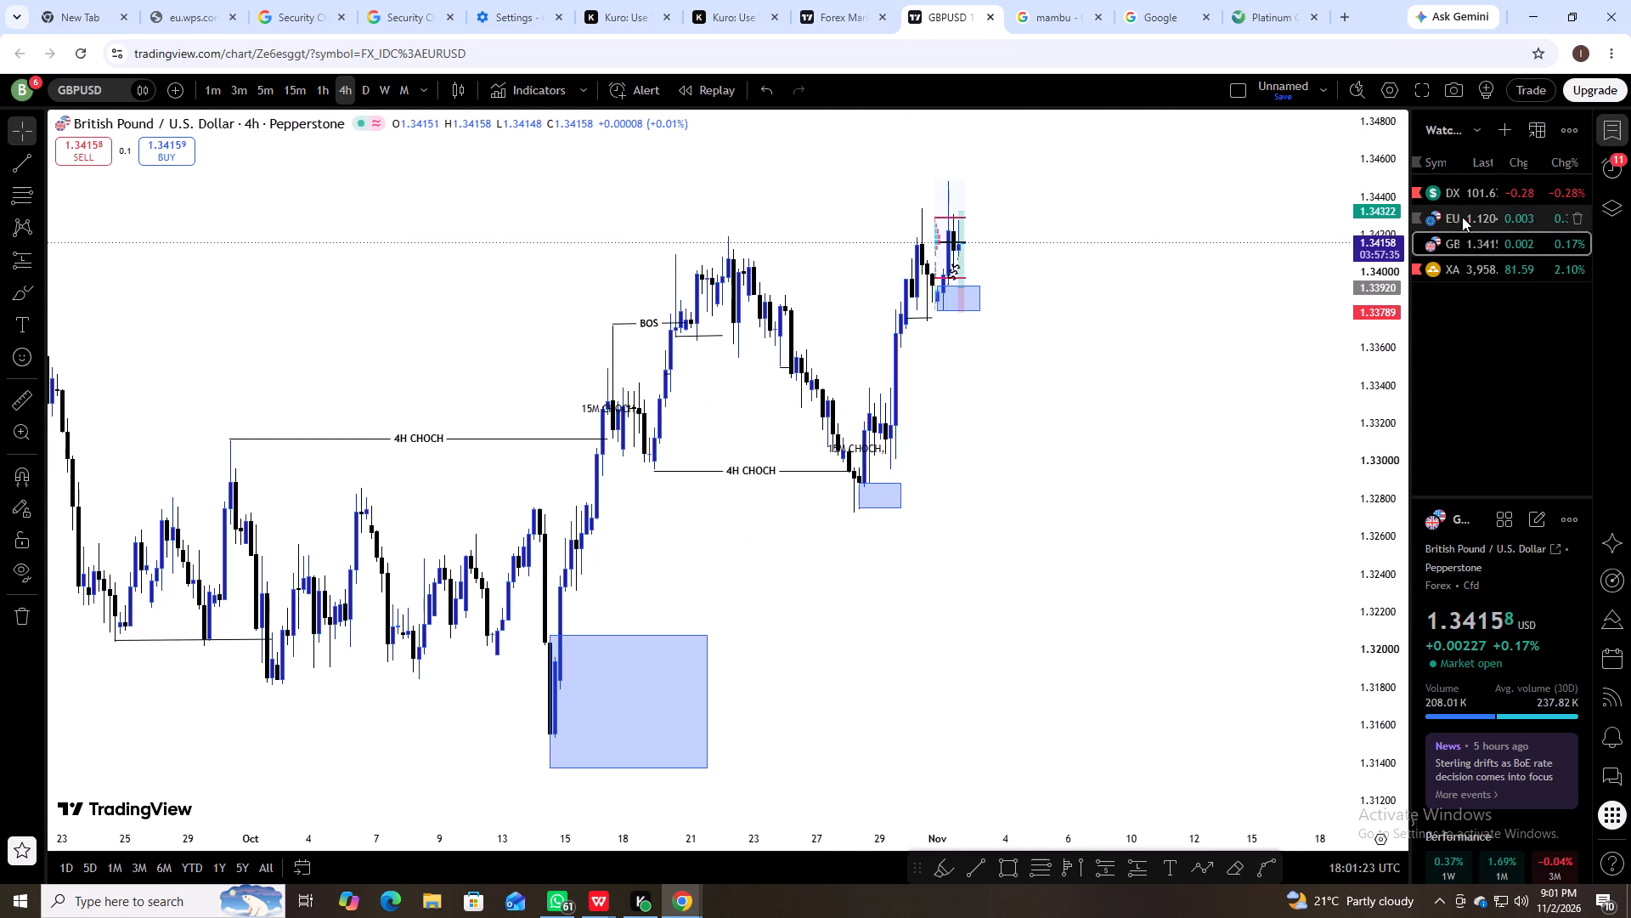
{"action": "scroll", "coordinate": [1290, 299], "scroll_direction": "up", "scroll_amount": 3}
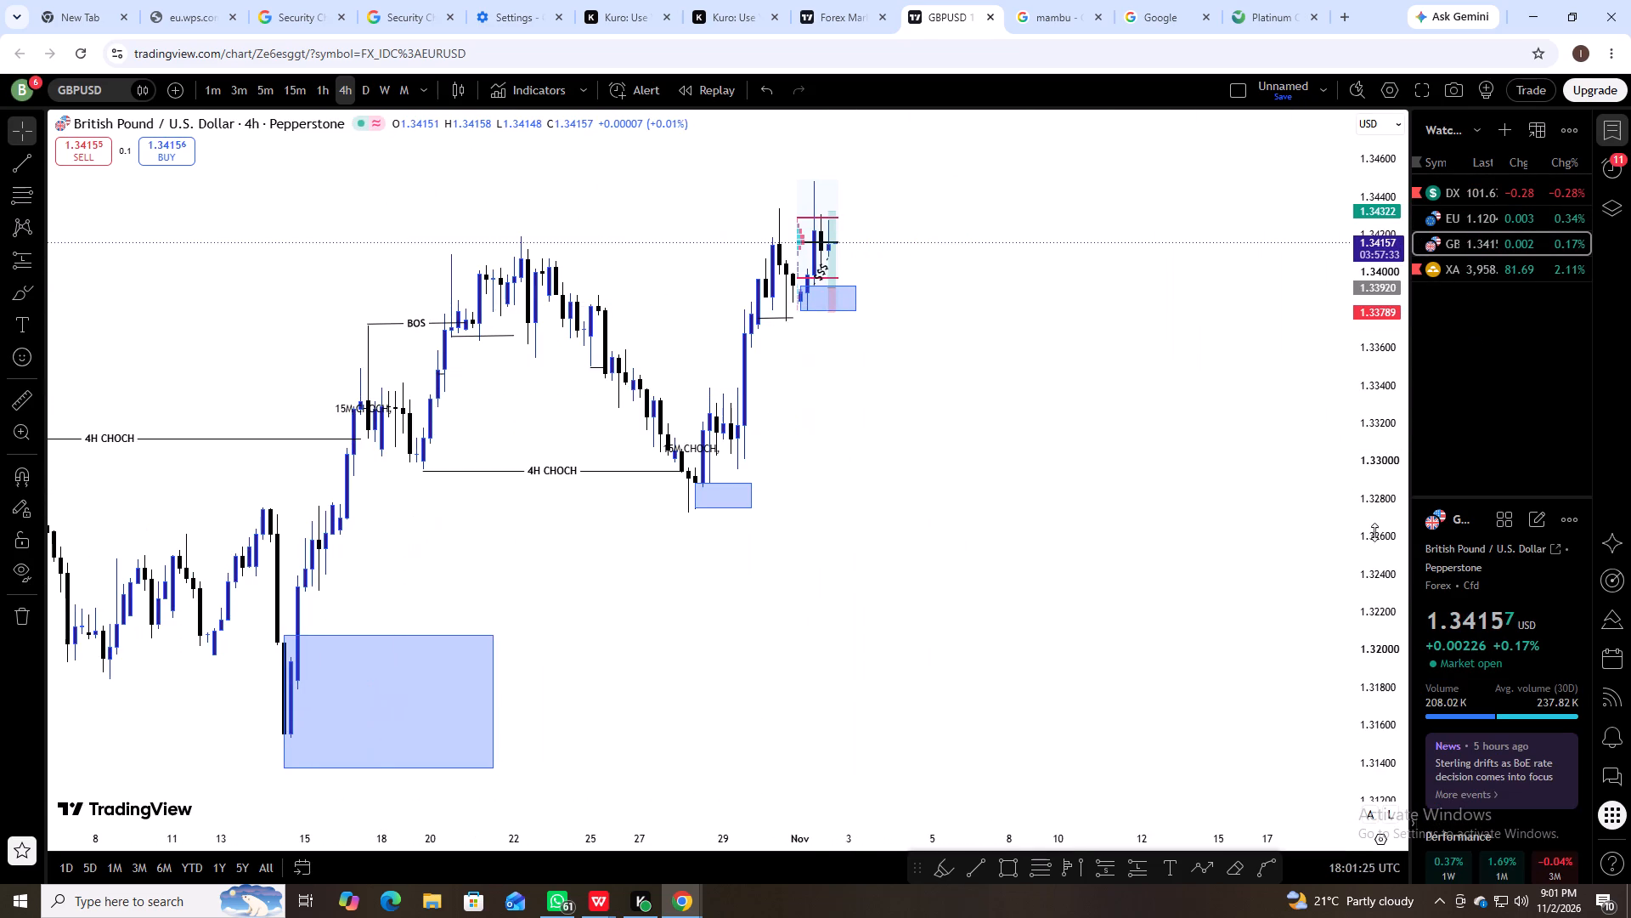
{"action": "left_click_drag", "start_coordinate": [1377, 534], "coordinate": [1366, 355]}
{"action": "scroll", "coordinate": [1075, 485], "scroll_direction": "up", "scroll_amount": 1}
{"action": "left_click_drag", "start_coordinate": [1020, 438], "coordinate": [1036, 581]}
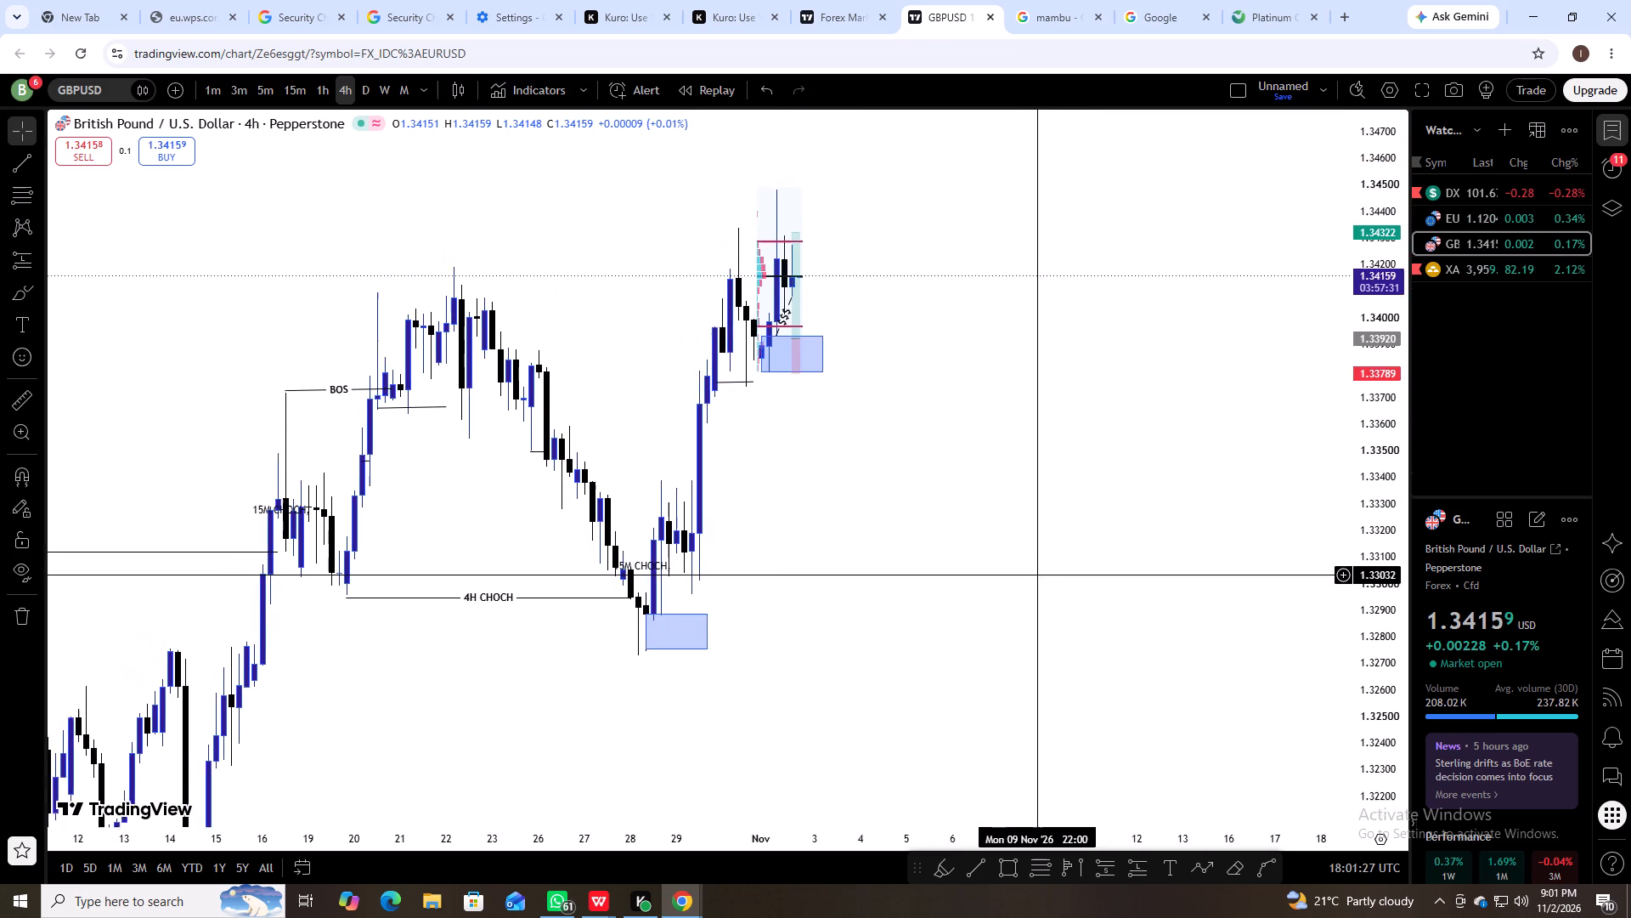
{"action": "left_click_drag", "start_coordinate": [1036, 581], "coordinate": [1041, 629]}
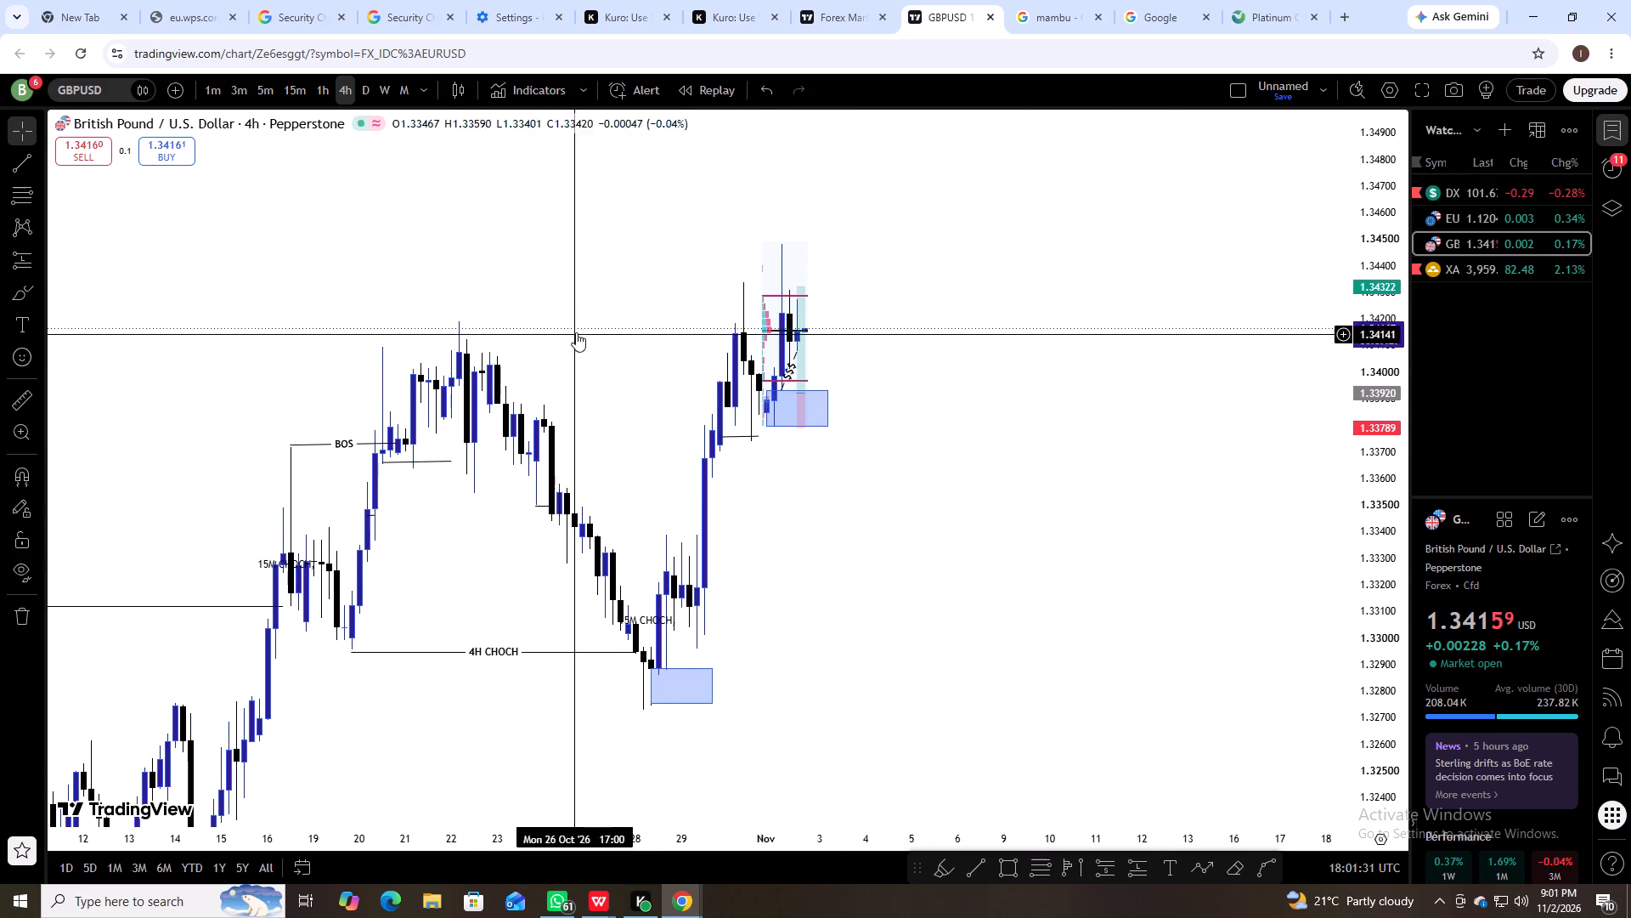
{"action": "scroll", "coordinate": [923, 419], "scroll_direction": "up", "scroll_amount": 4}
{"action": "left_click_drag", "start_coordinate": [899, 450], "coordinate": [1219, 527]}
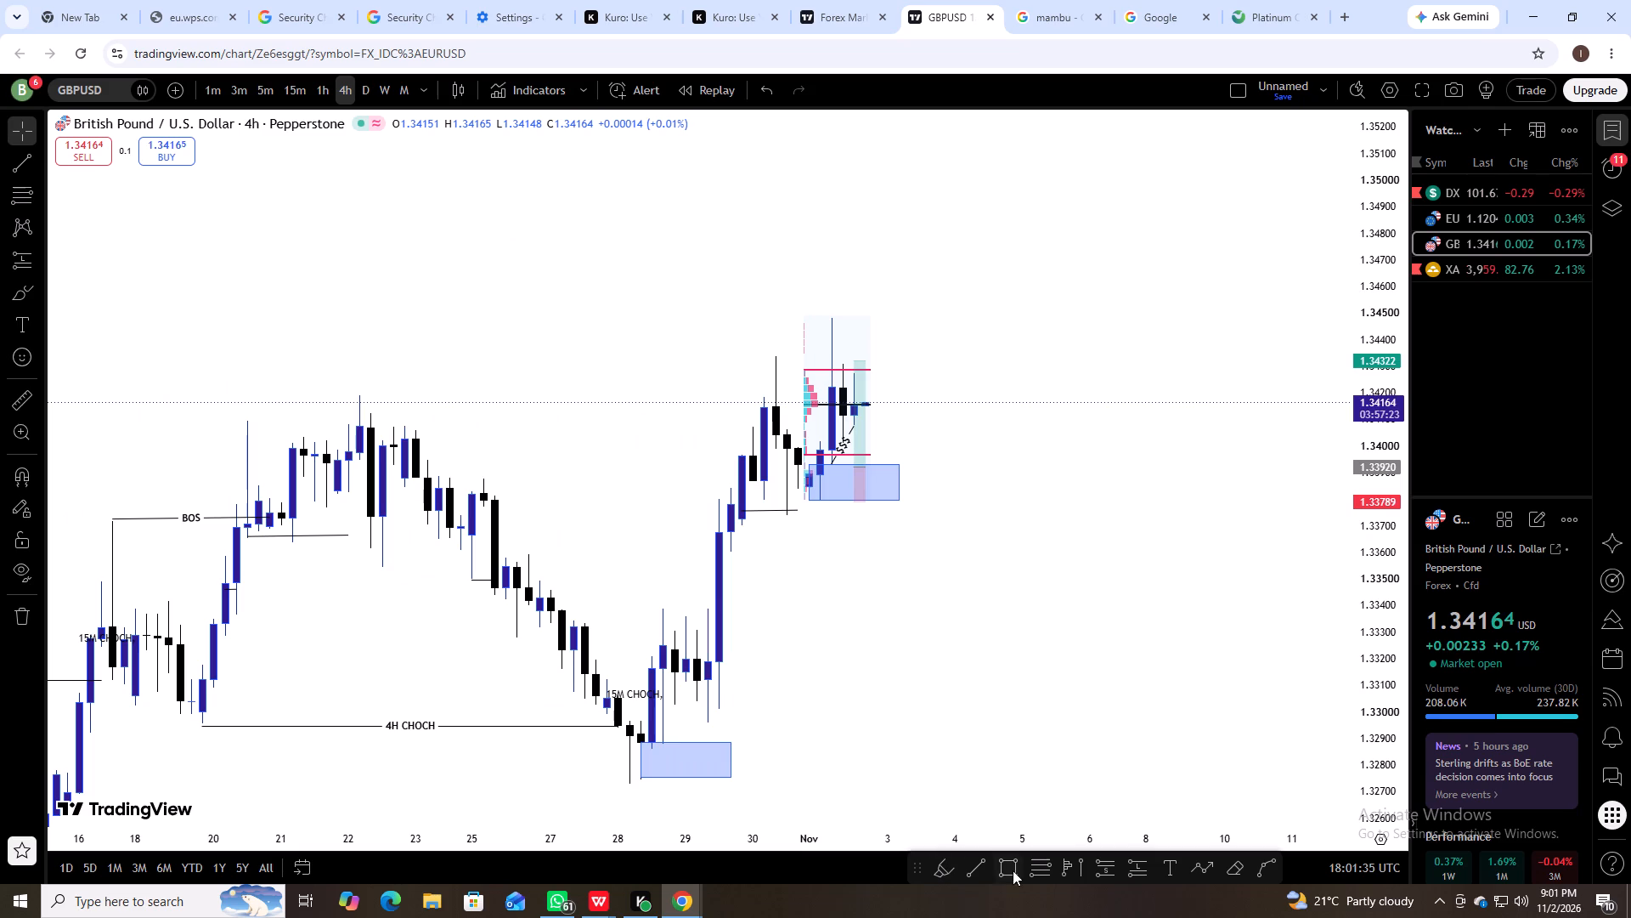
{"action": "left_click", "coordinate": [974, 870]}
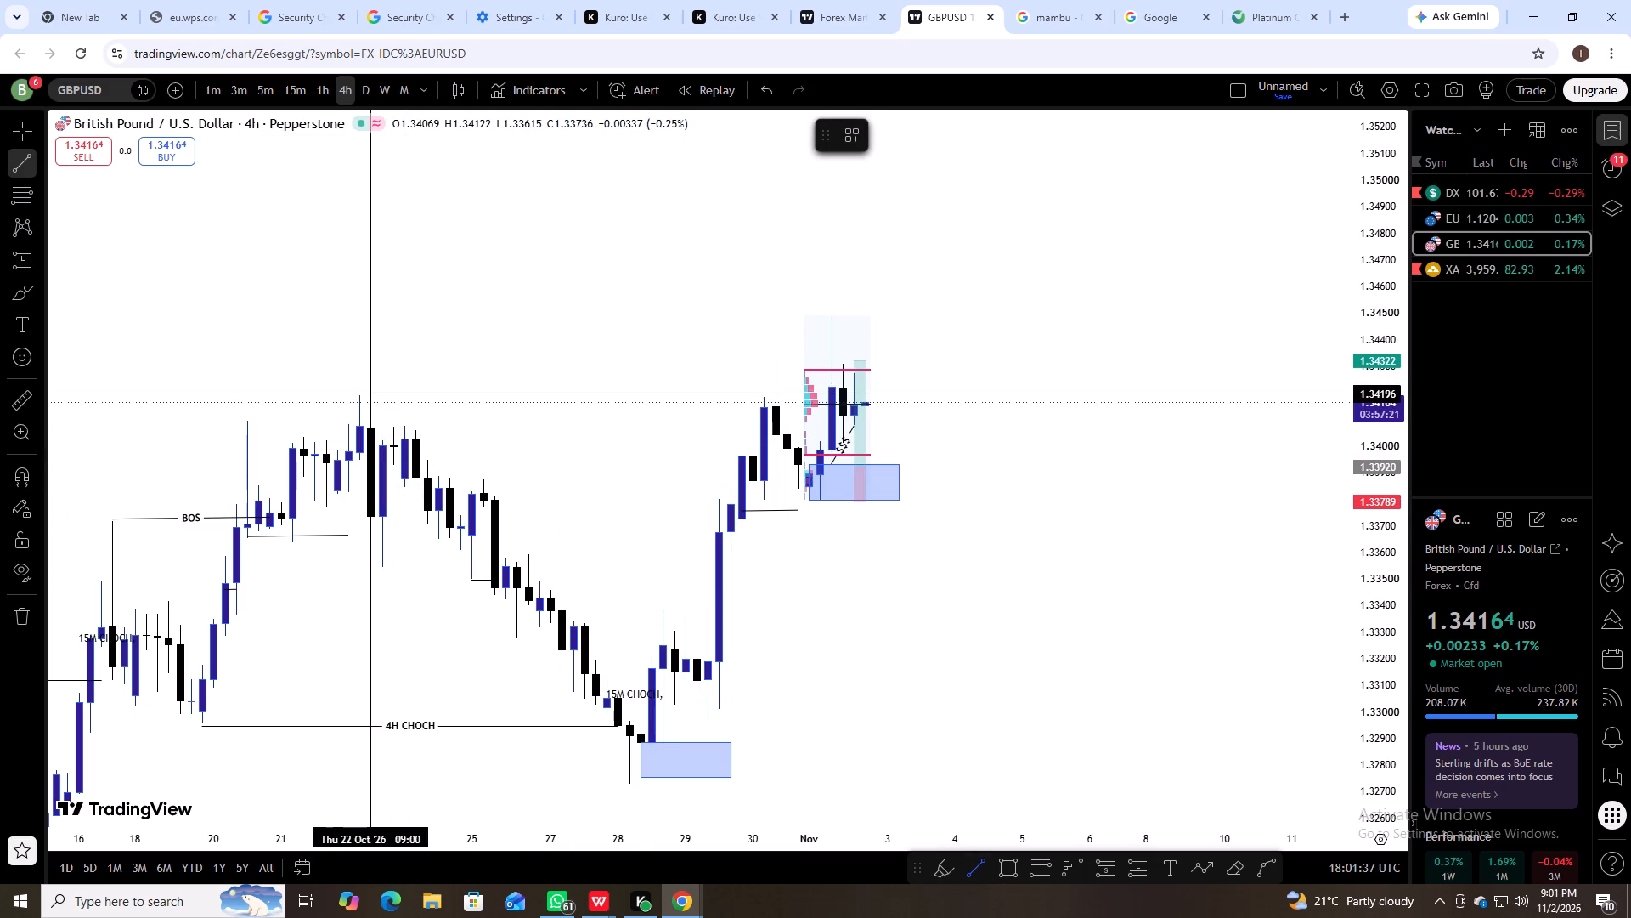
{"action": "left_click", "coordinate": [363, 396]}
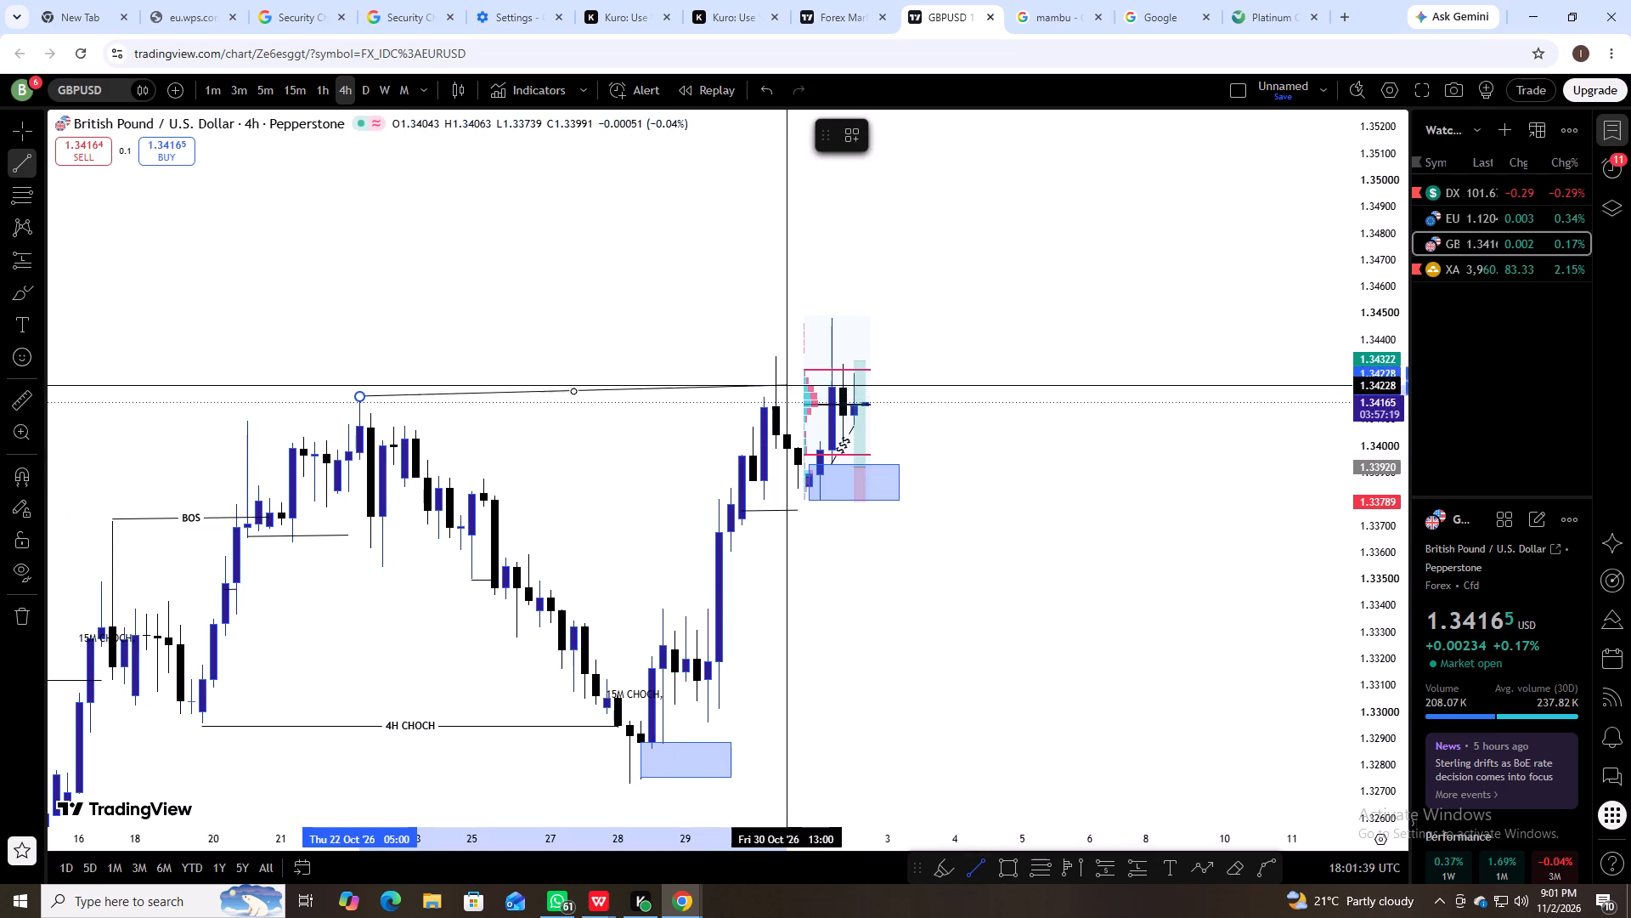
{"action": "left_click", "coordinate": [846, 396]}
{"action": "left_click", "coordinate": [794, 468]}
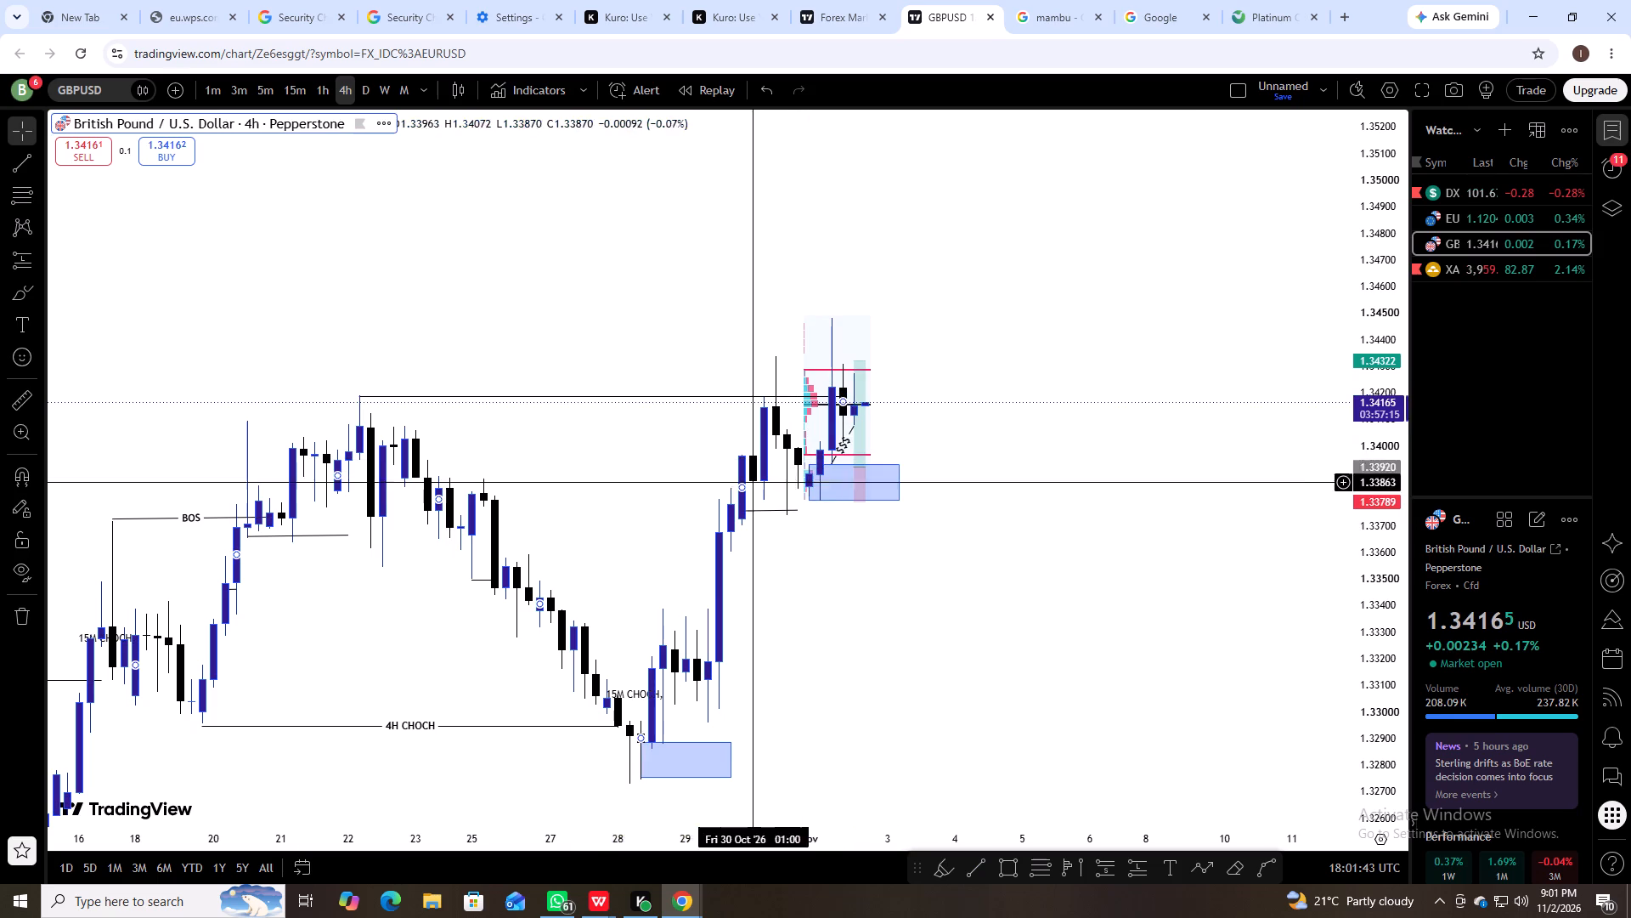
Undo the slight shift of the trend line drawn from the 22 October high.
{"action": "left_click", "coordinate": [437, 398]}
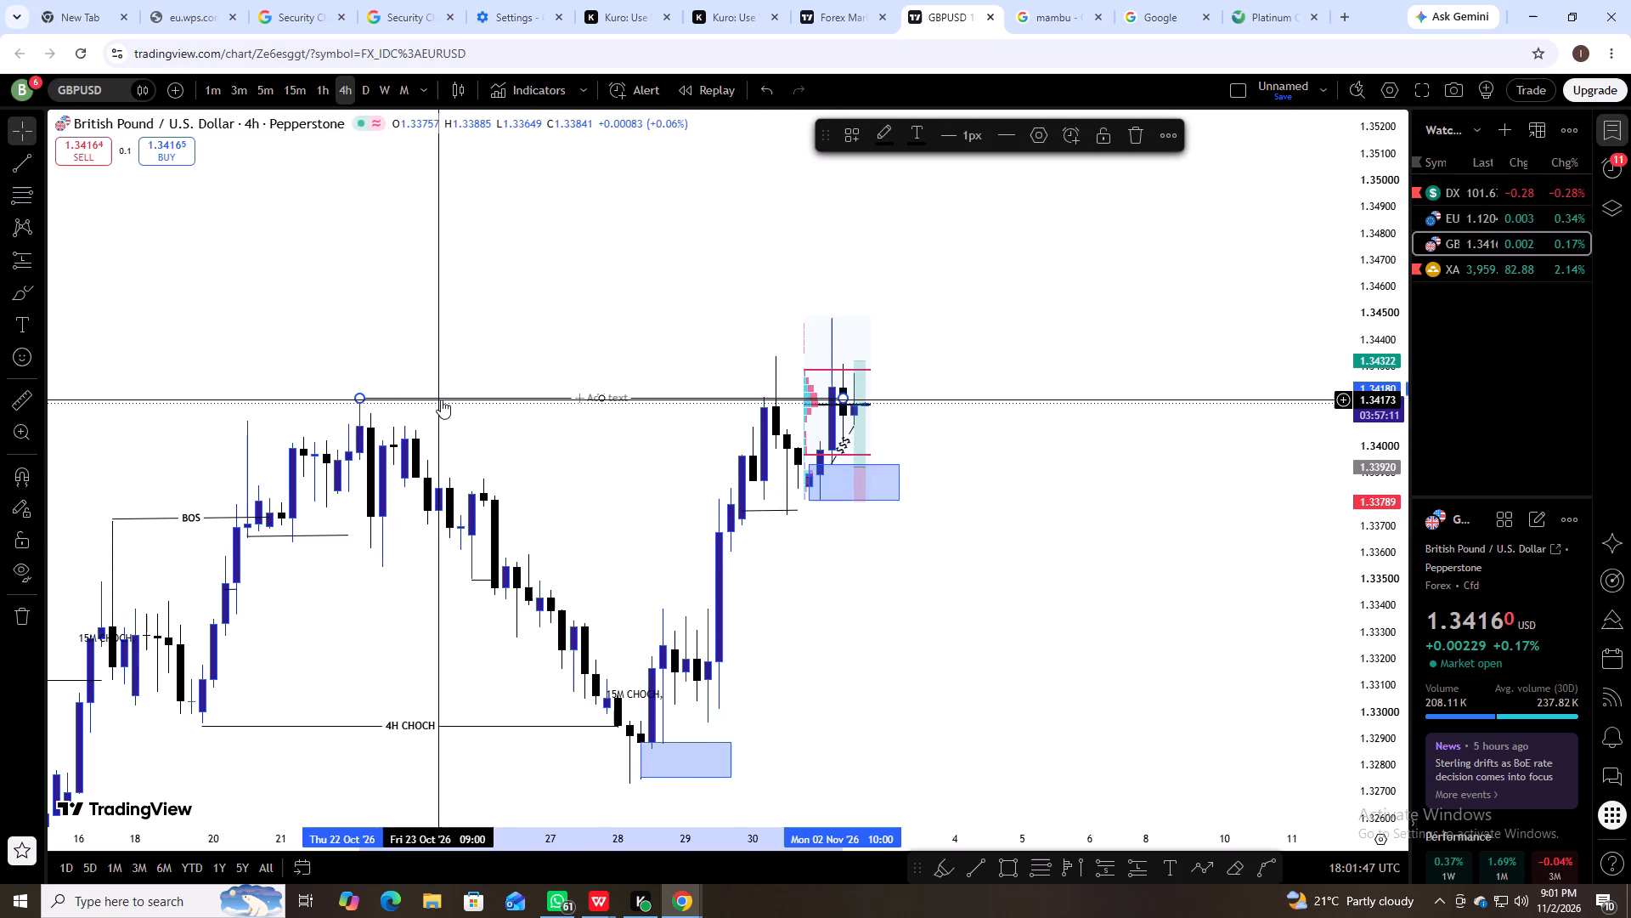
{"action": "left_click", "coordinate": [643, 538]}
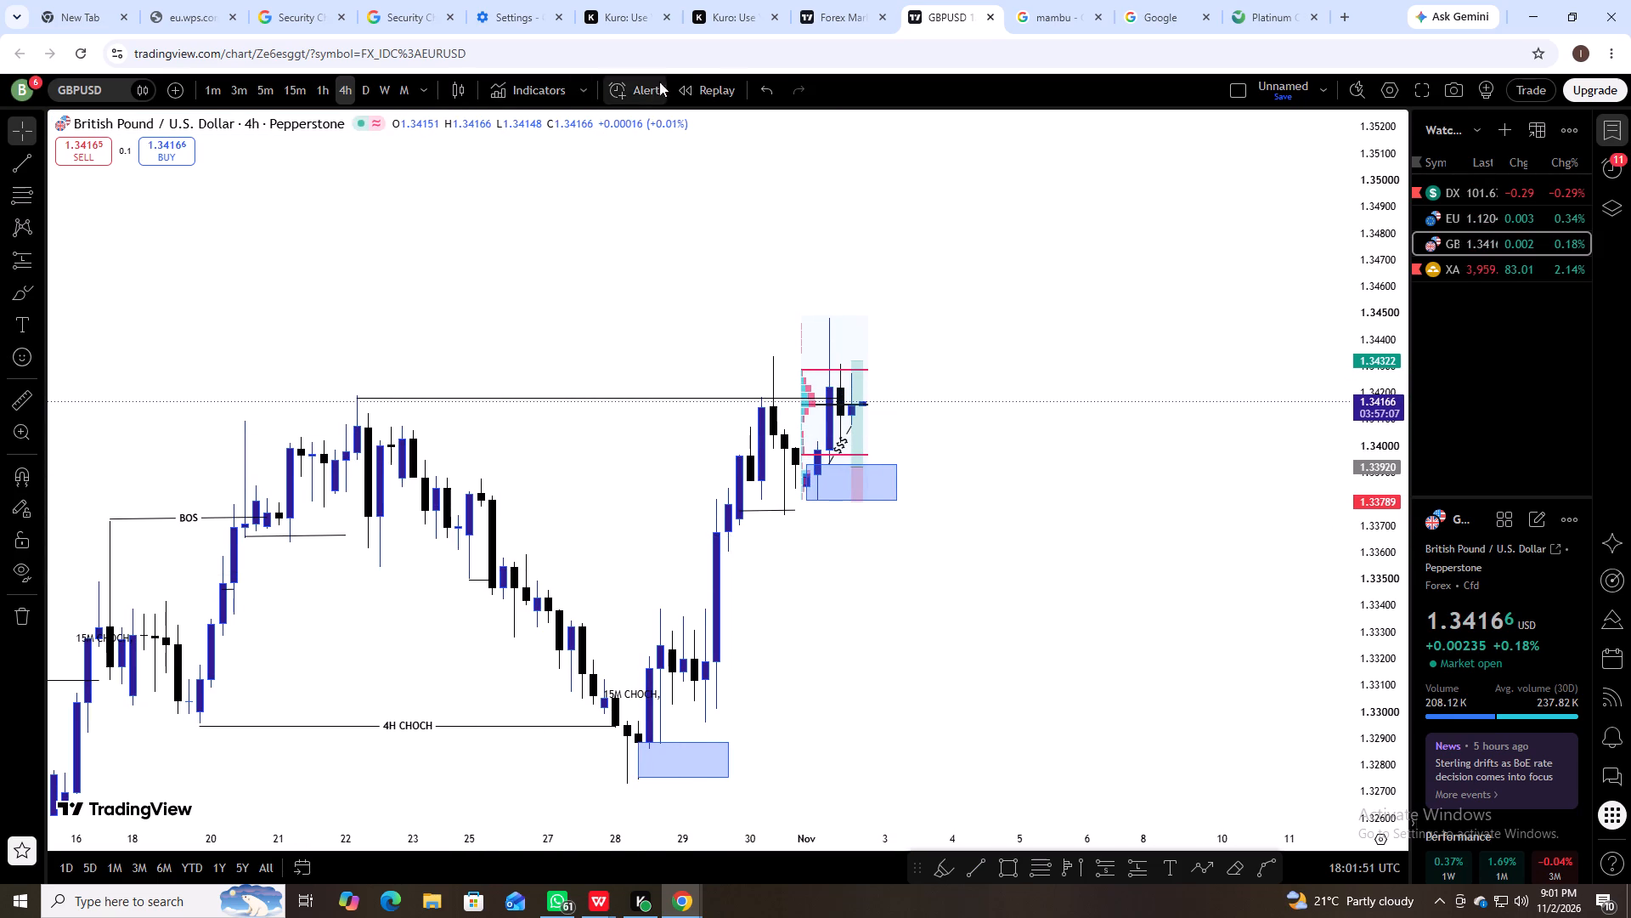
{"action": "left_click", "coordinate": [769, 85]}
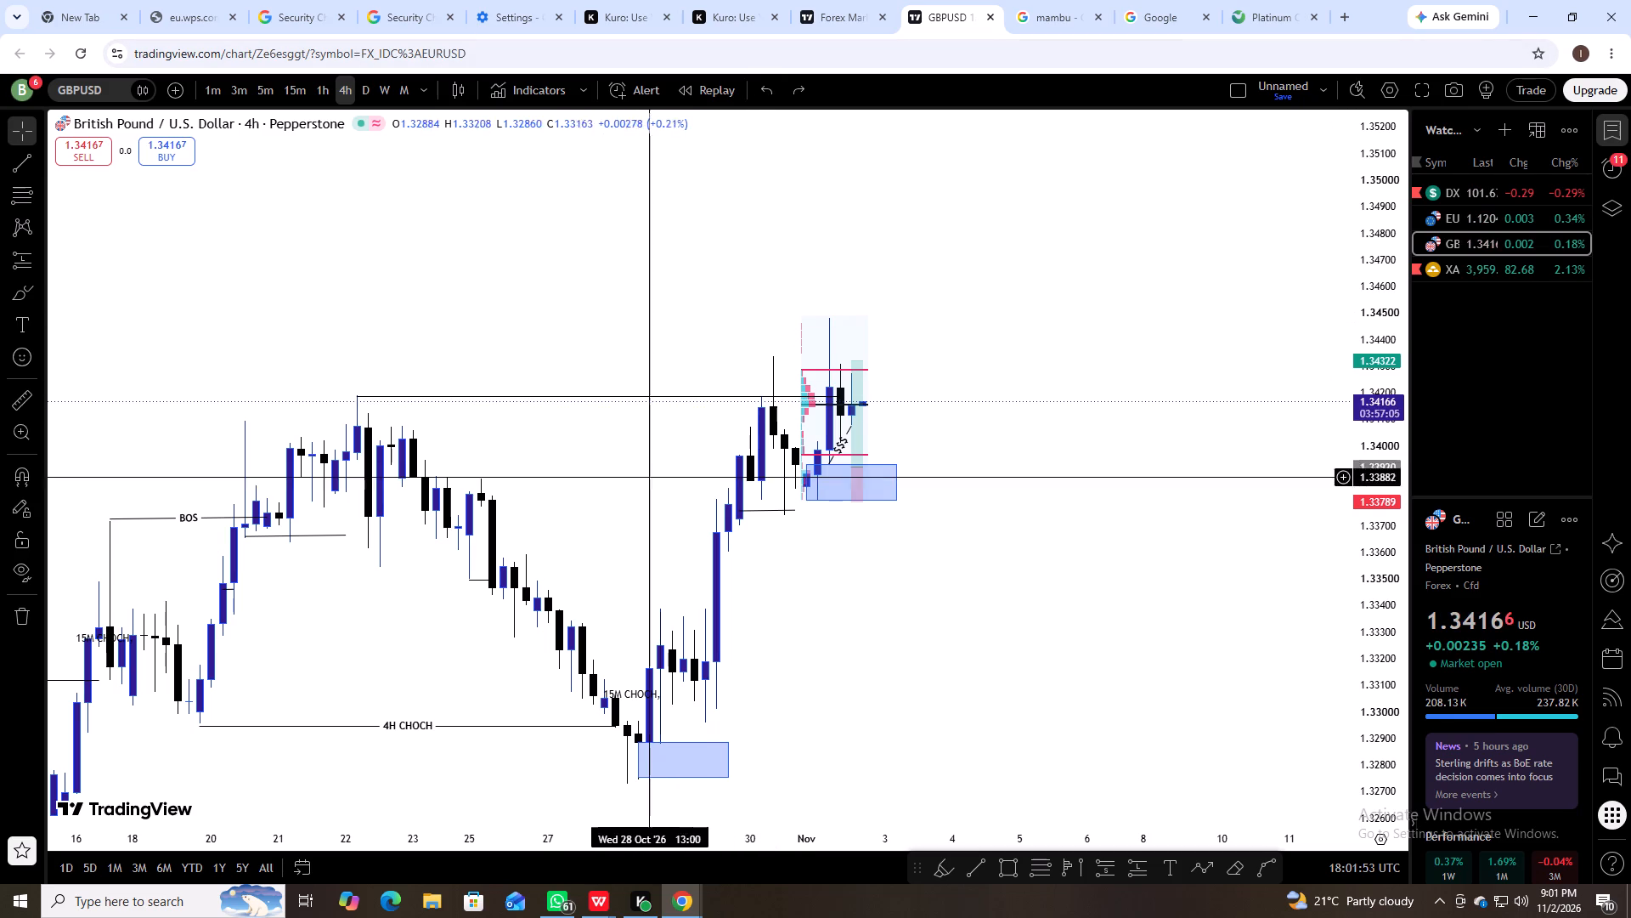
Label the GBPUSD trend line from the 22 October high as BOS.
{"action": "left_click", "coordinate": [555, 399]}
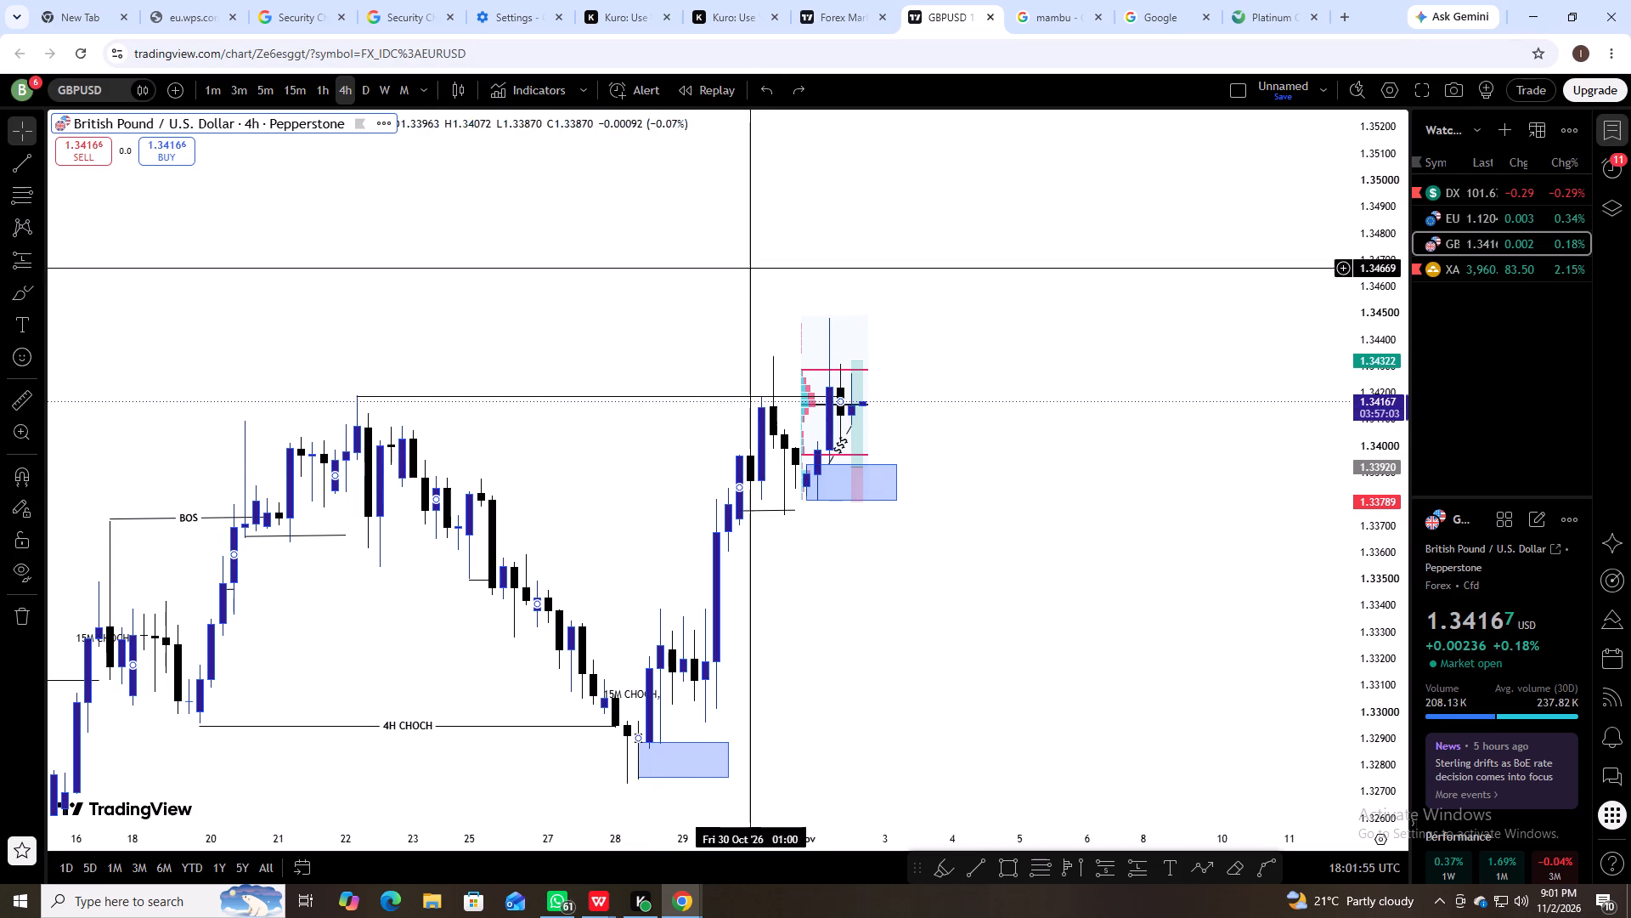
{"action": "left_click", "coordinate": [702, 399]}
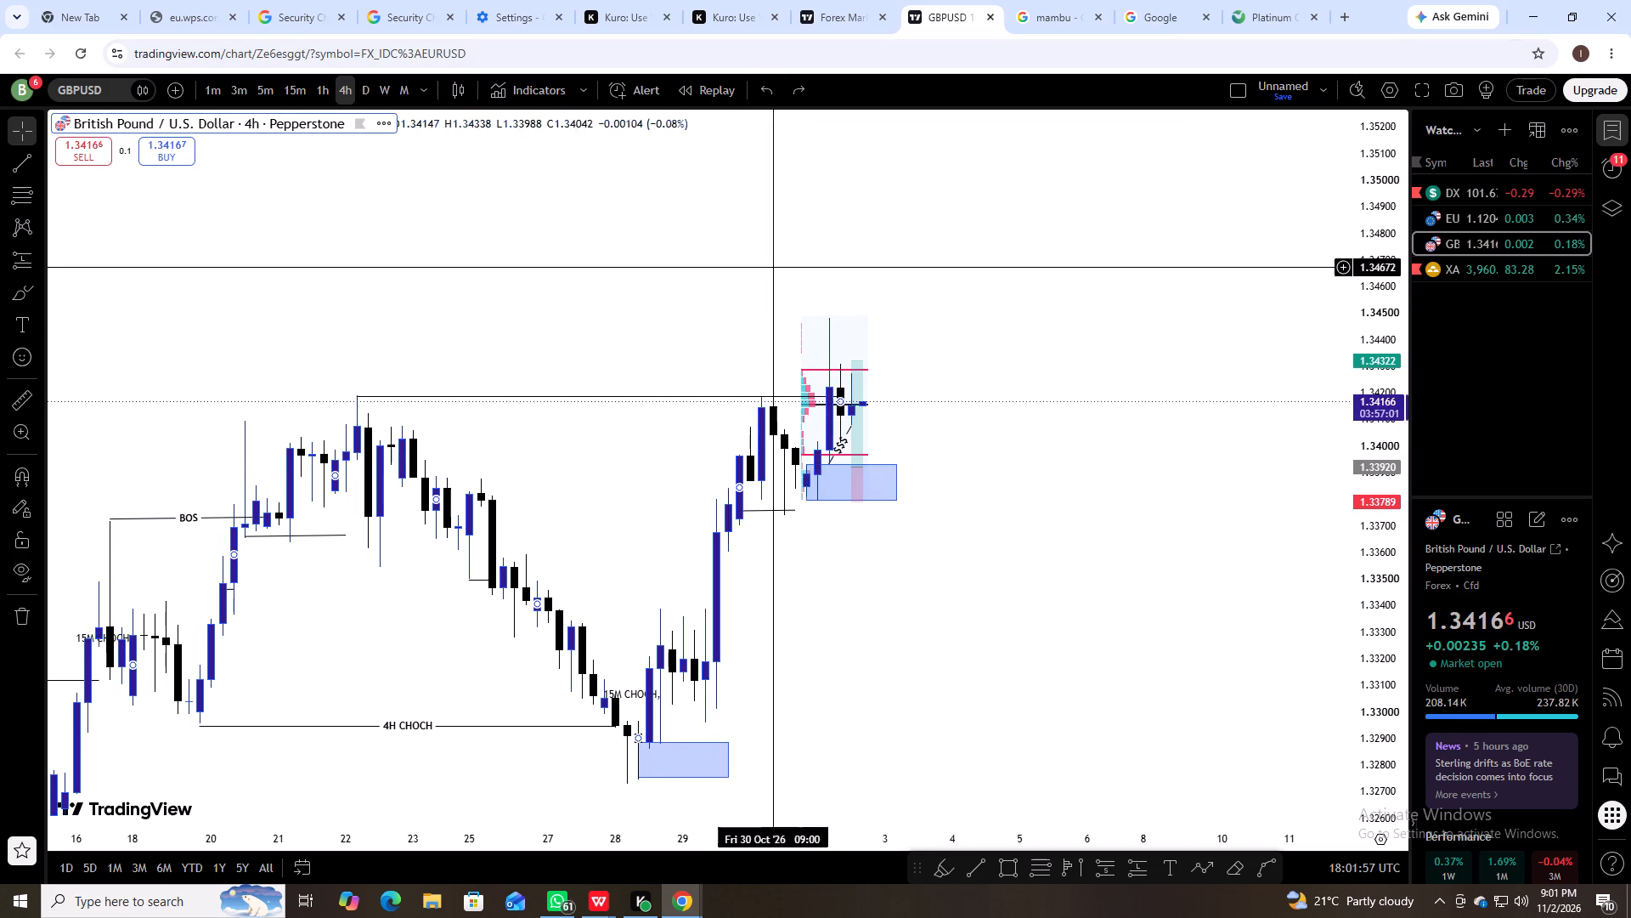
{"action": "left_click", "coordinate": [708, 397]}
{"action": "left_click", "coordinate": [860, 133]}
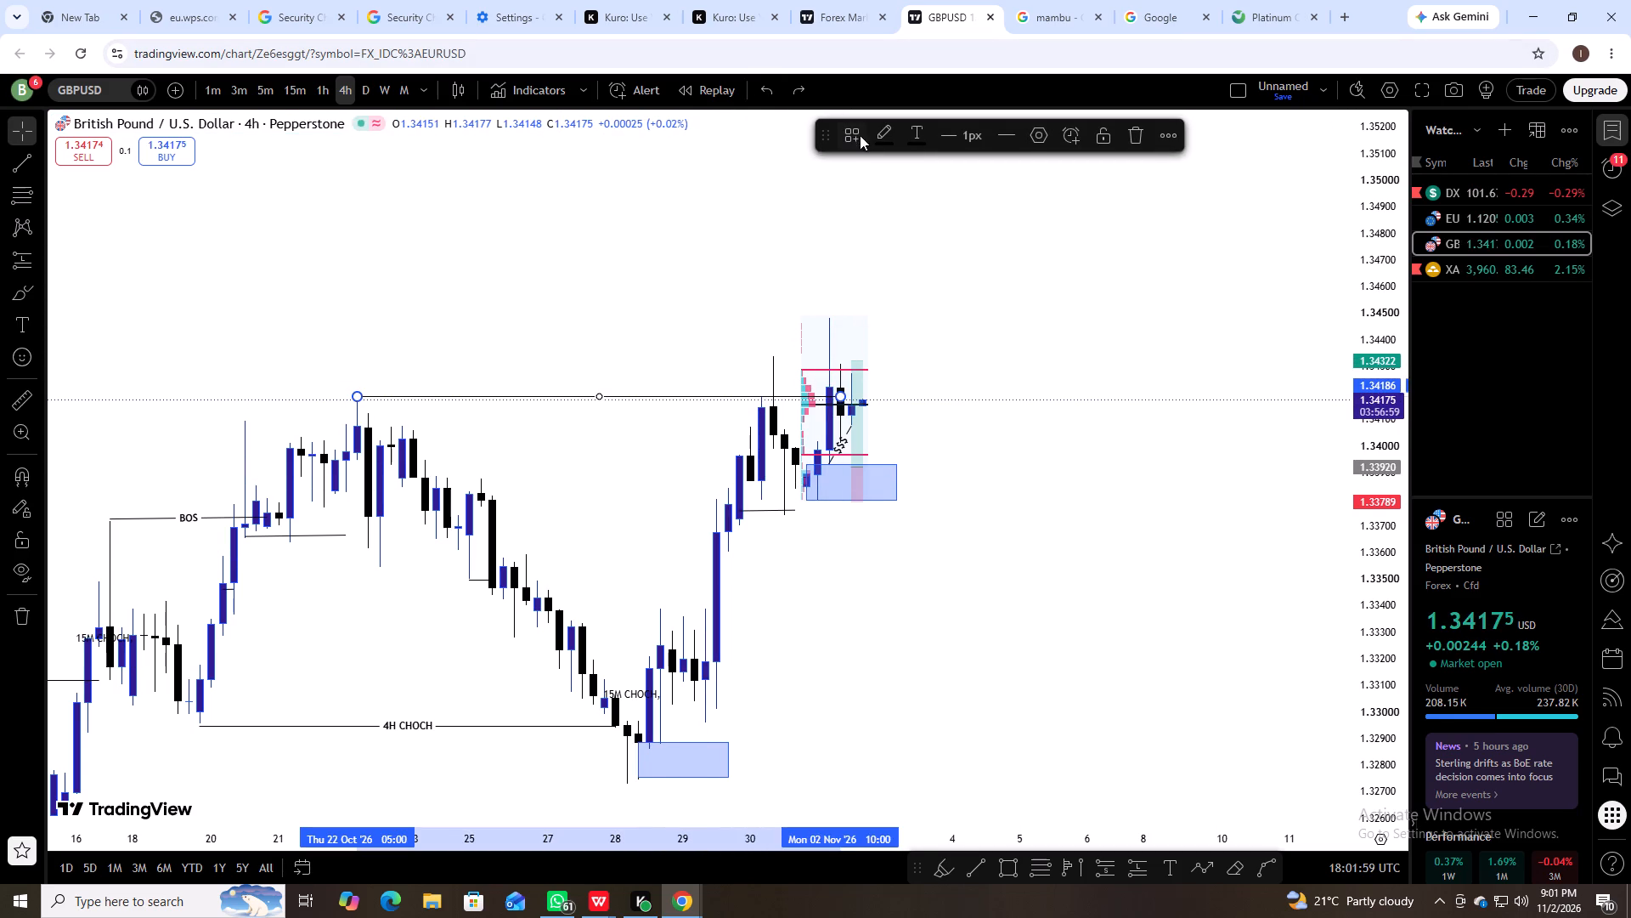
{"action": "left_click", "coordinate": [856, 402]}
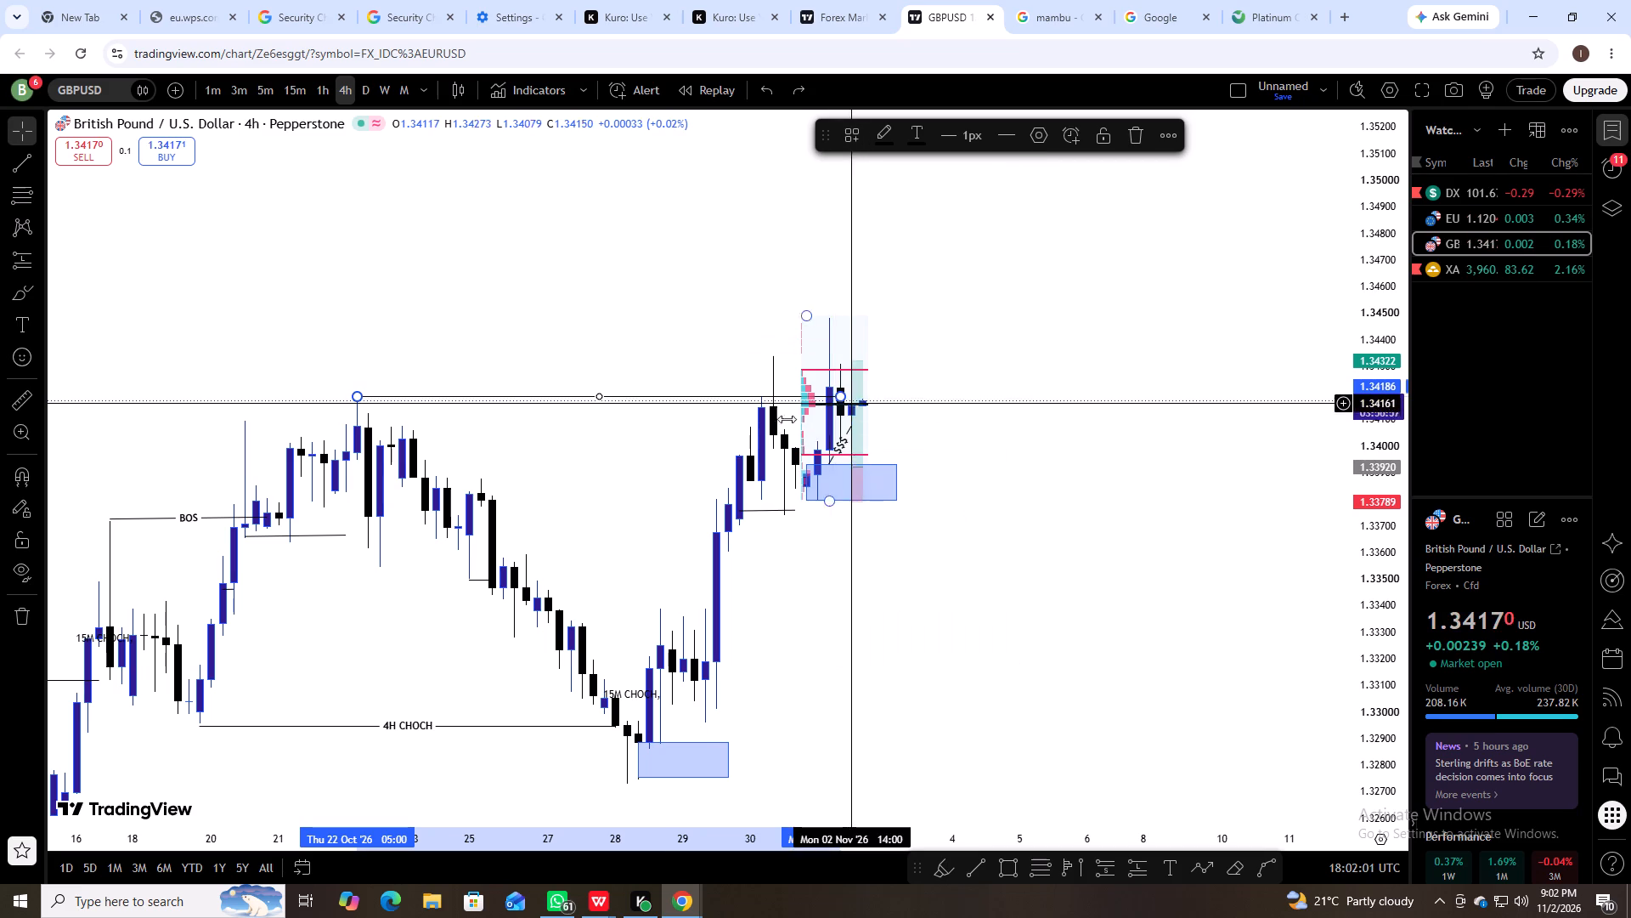
{"action": "left_click", "coordinate": [1008, 680]}
{"action": "left_click", "coordinate": [944, 678]}
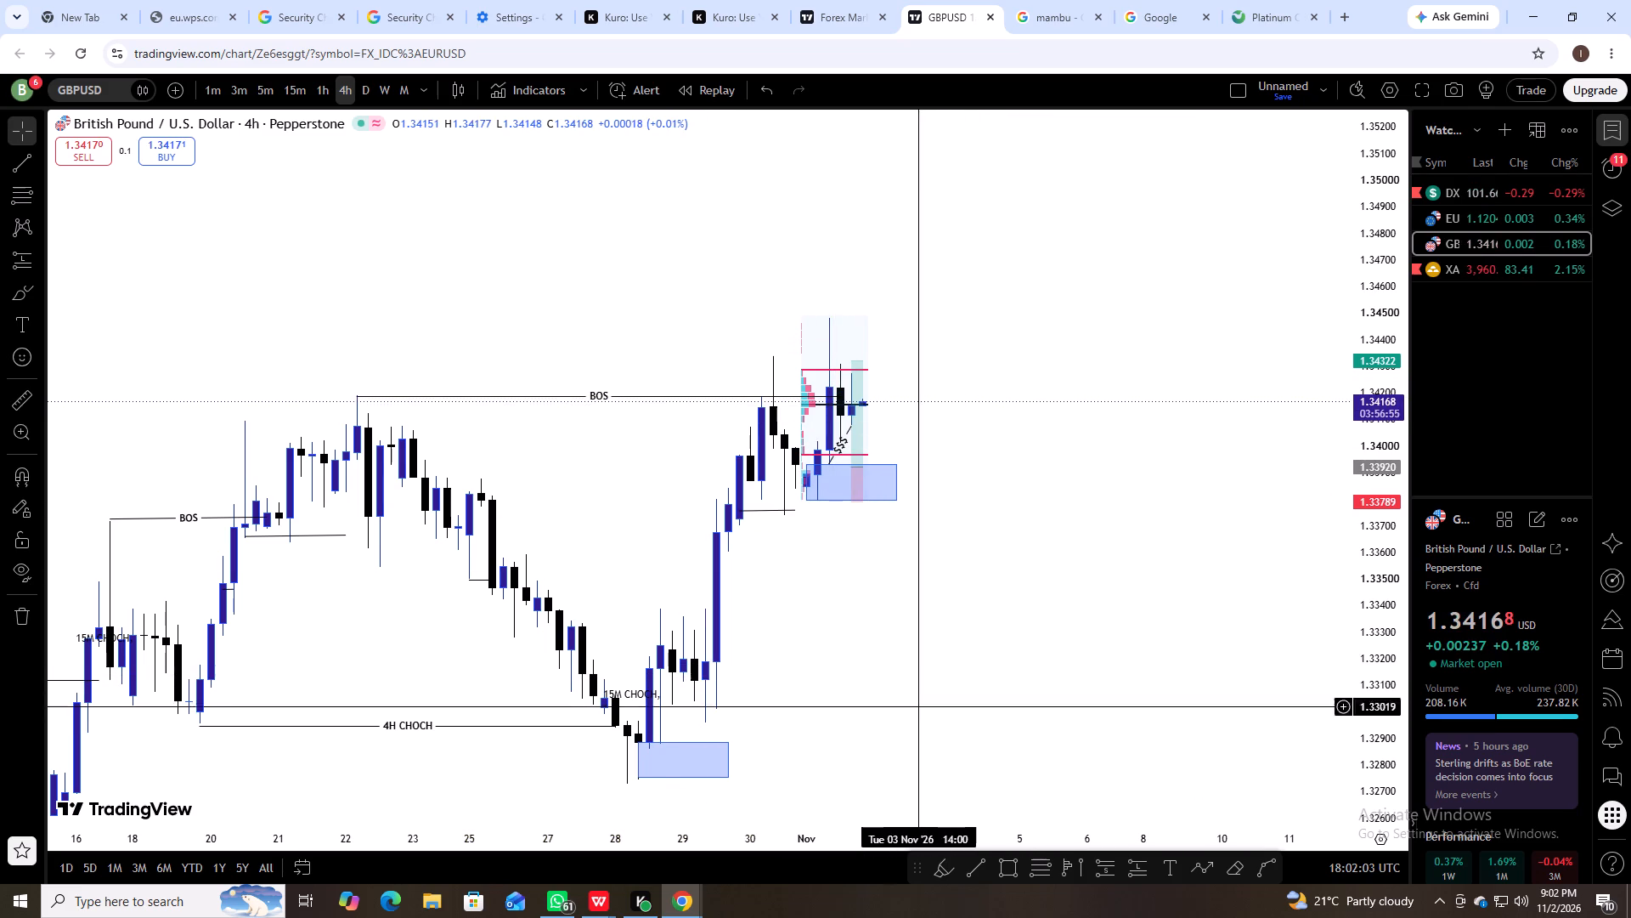
Draw a rectangle zone from 29 October to 9 November between about 1.33317 and 1.33032 on the GBPUSD chart.
{"action": "scroll", "coordinate": [650, 800], "scroll_direction": "down", "scroll_amount": 3}
{"action": "scroll", "coordinate": [939, 685], "scroll_direction": "up", "scroll_amount": 1}
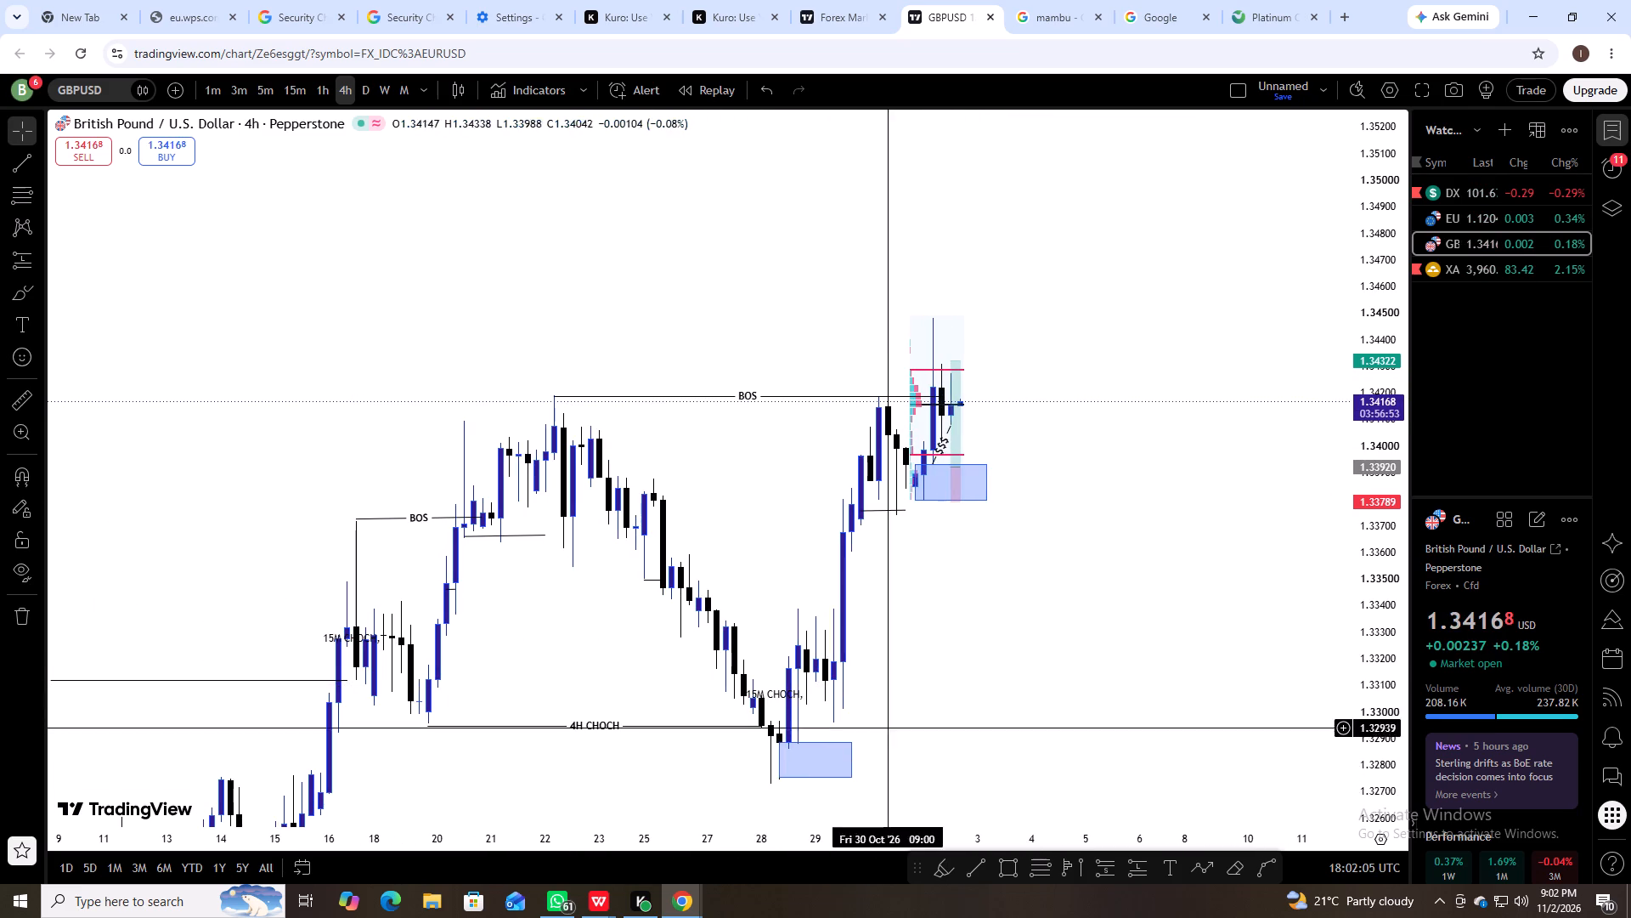
{"action": "left_click", "coordinate": [1013, 868]}
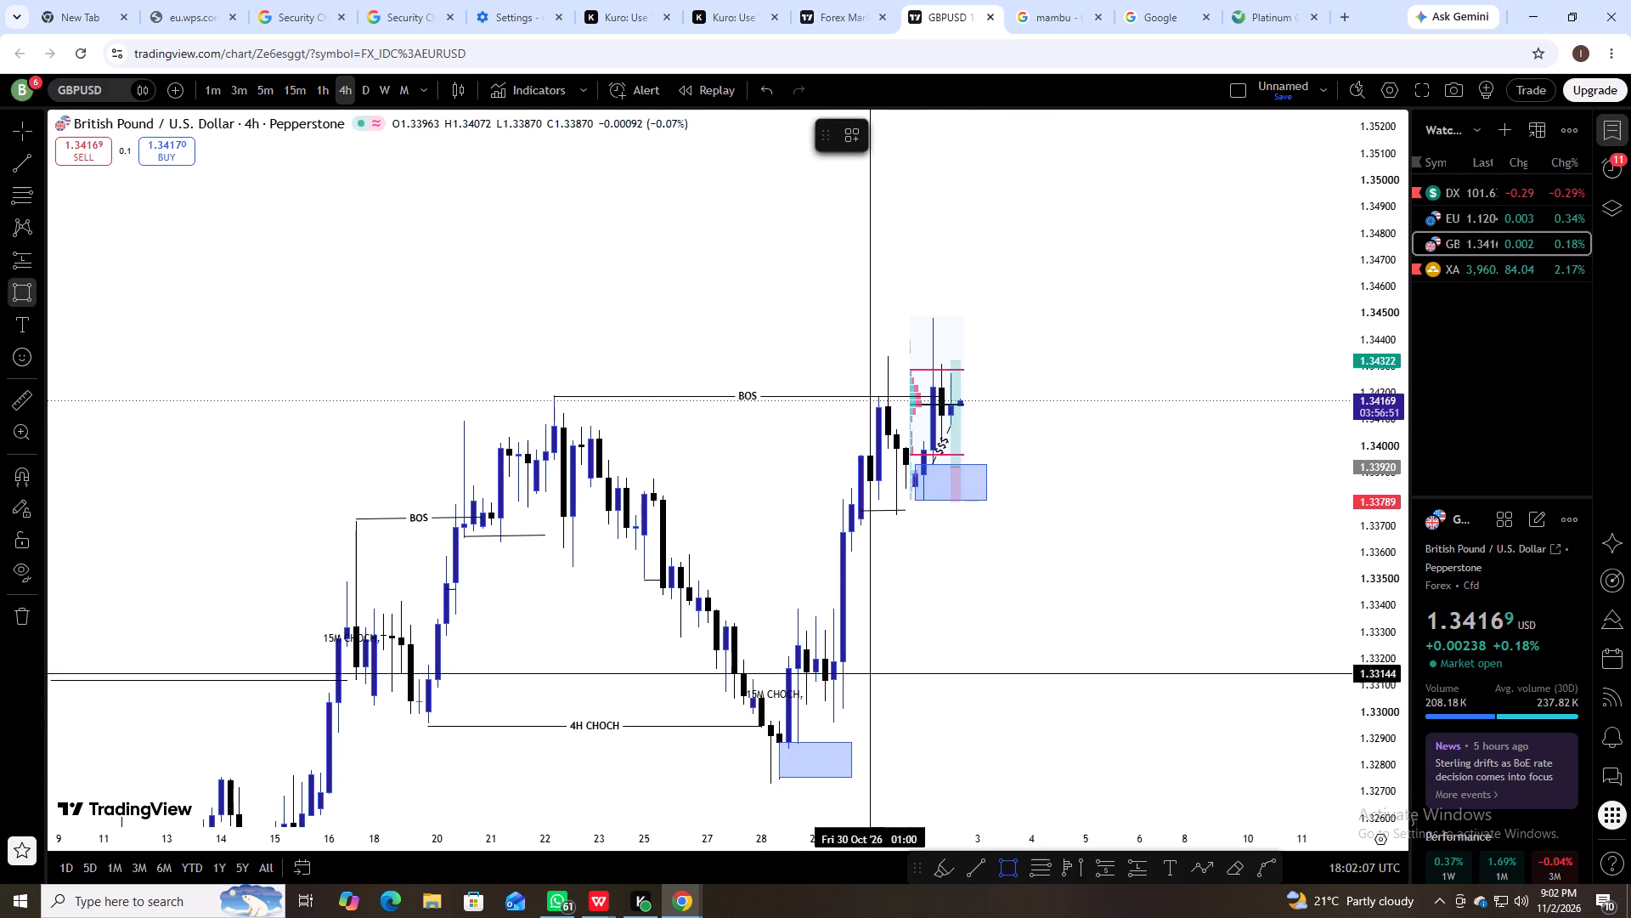
{"action": "left_click", "coordinate": [823, 627]}
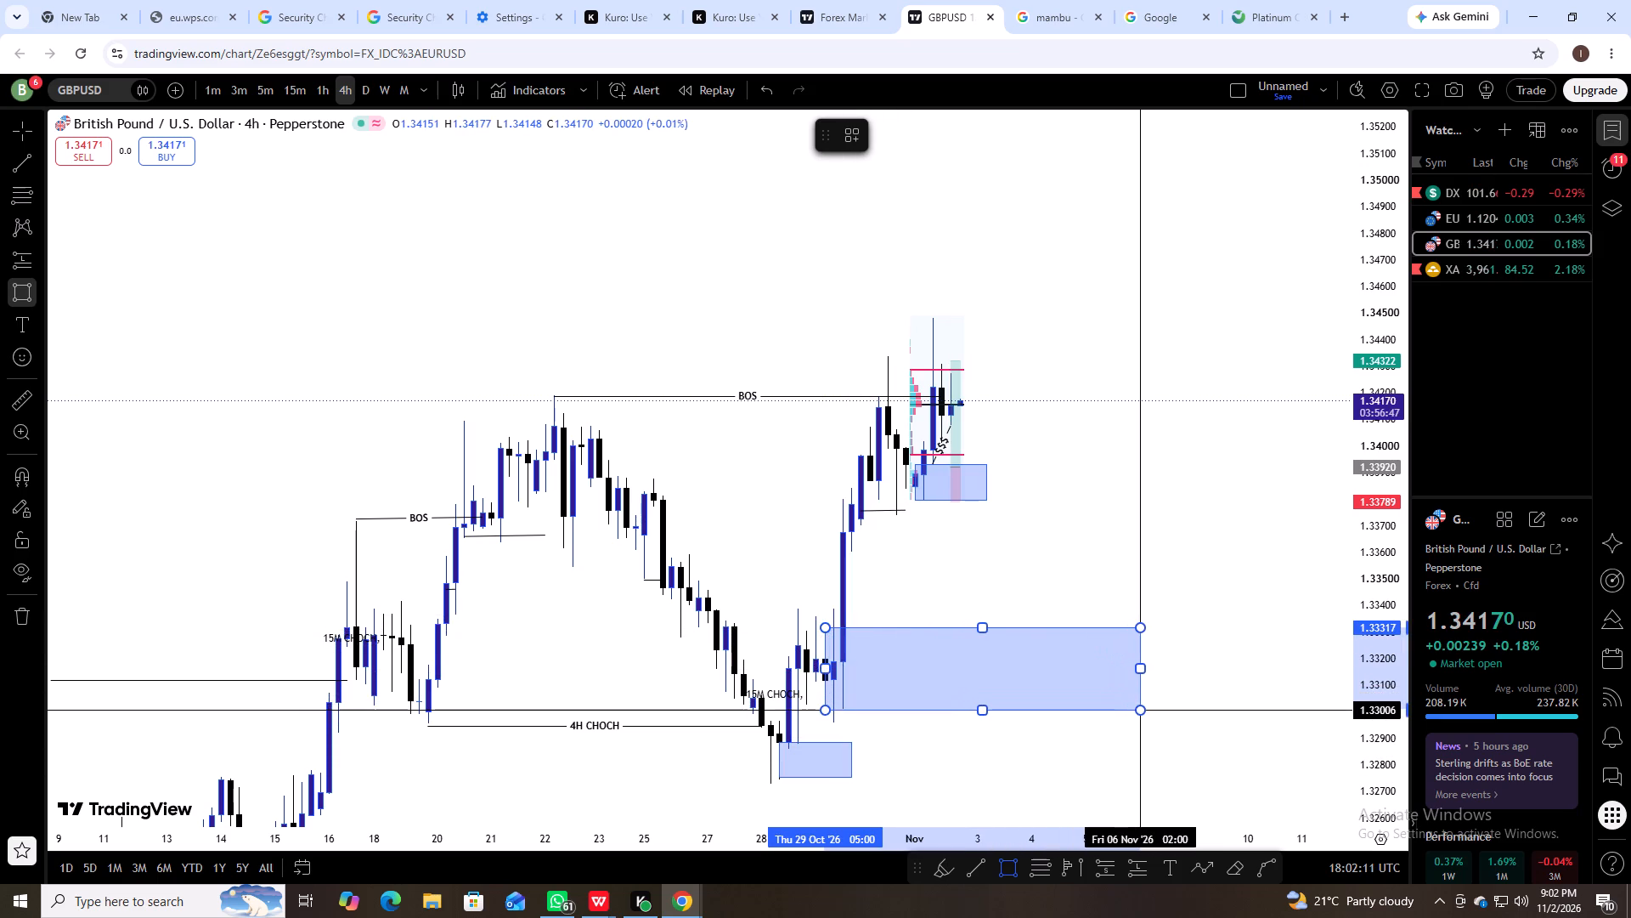
{"action": "left_click", "coordinate": [1193, 703]}
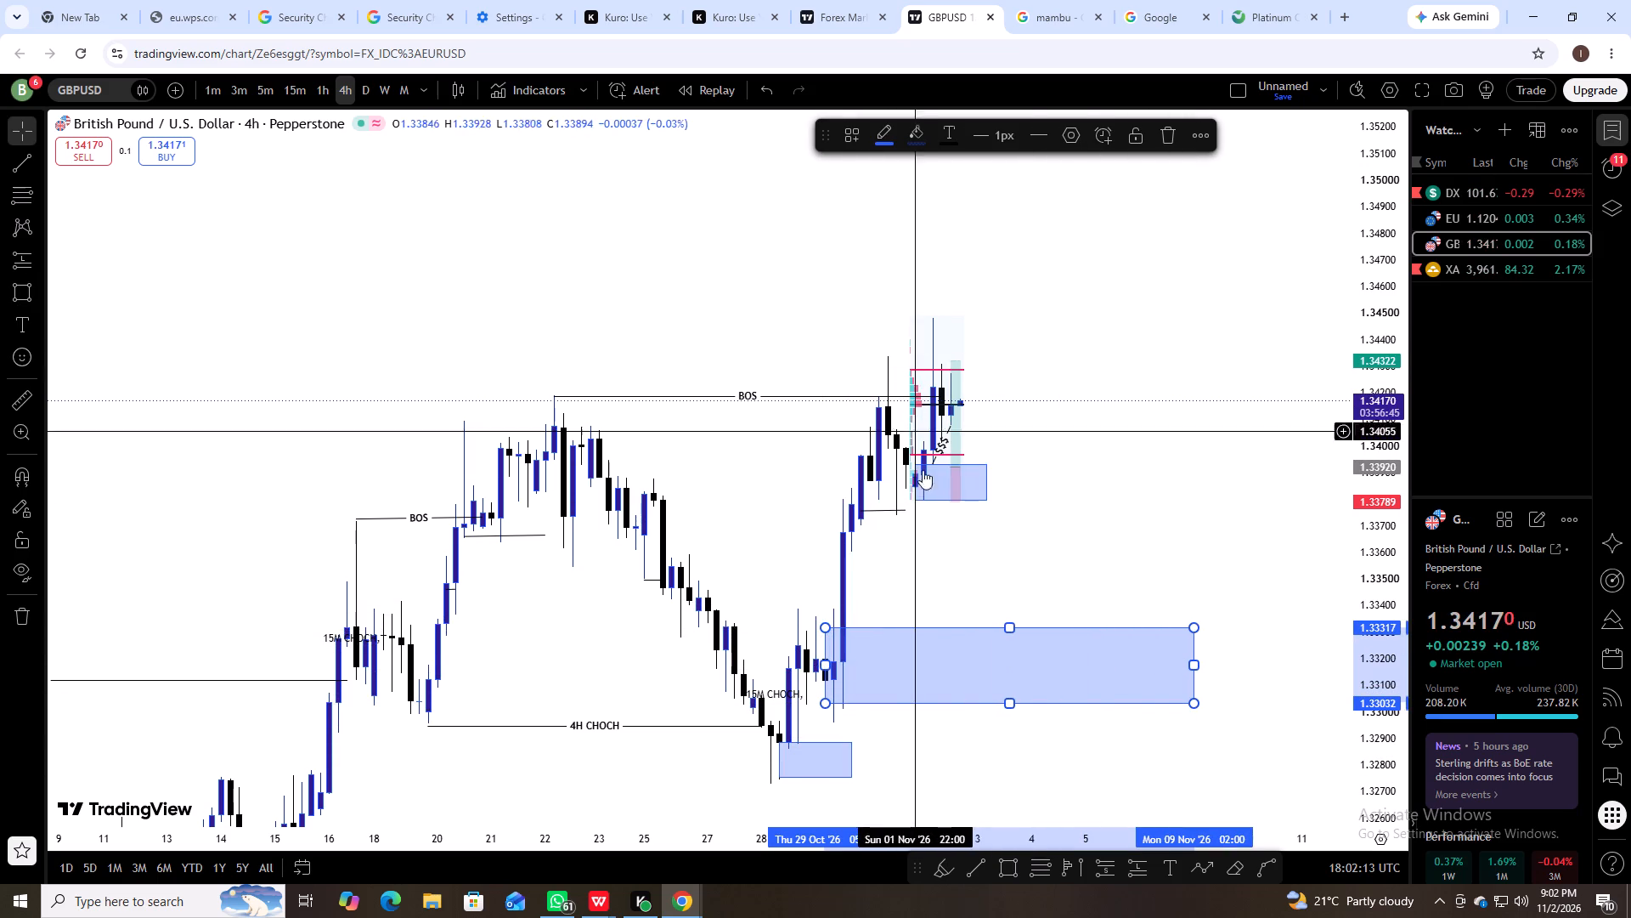
Delete the volume profile drawn over the latest GBPUSD 4-hour candles.
{"action": "left_click_drag", "start_coordinate": [1148, 479], "coordinate": [1058, 329]}
{"action": "scroll", "coordinate": [863, 264], "scroll_direction": "up", "scroll_amount": 6}
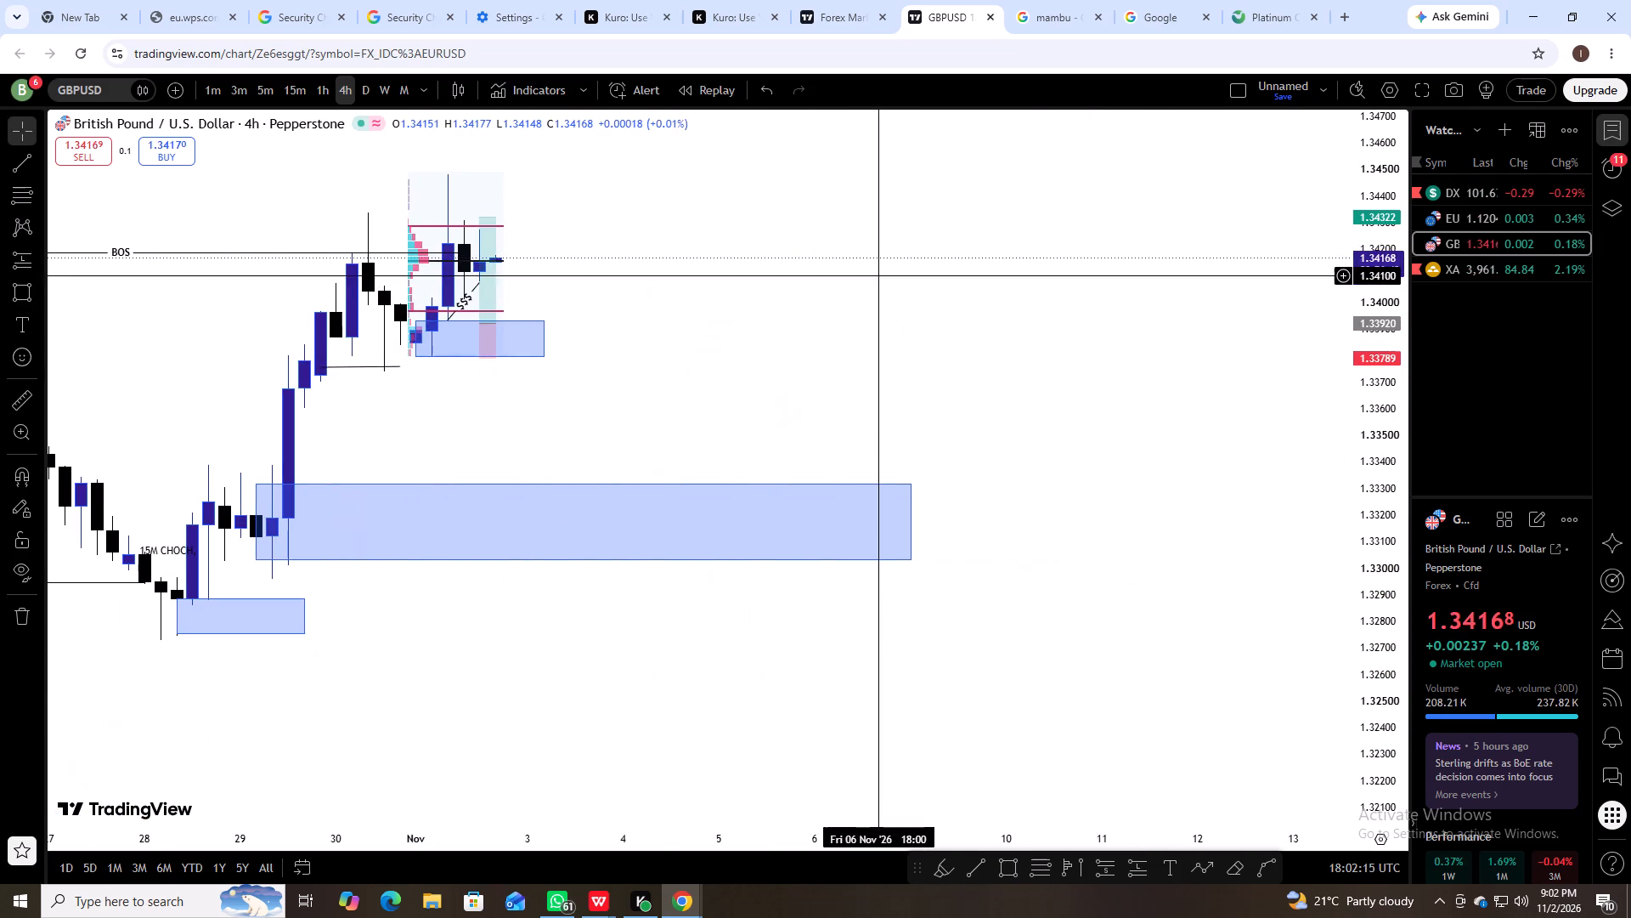
{"action": "scroll", "coordinate": [860, 381], "scroll_direction": "up", "scroll_amount": 4}
{"action": "scroll", "coordinate": [513, 381], "scroll_direction": "down", "scroll_amount": 4}
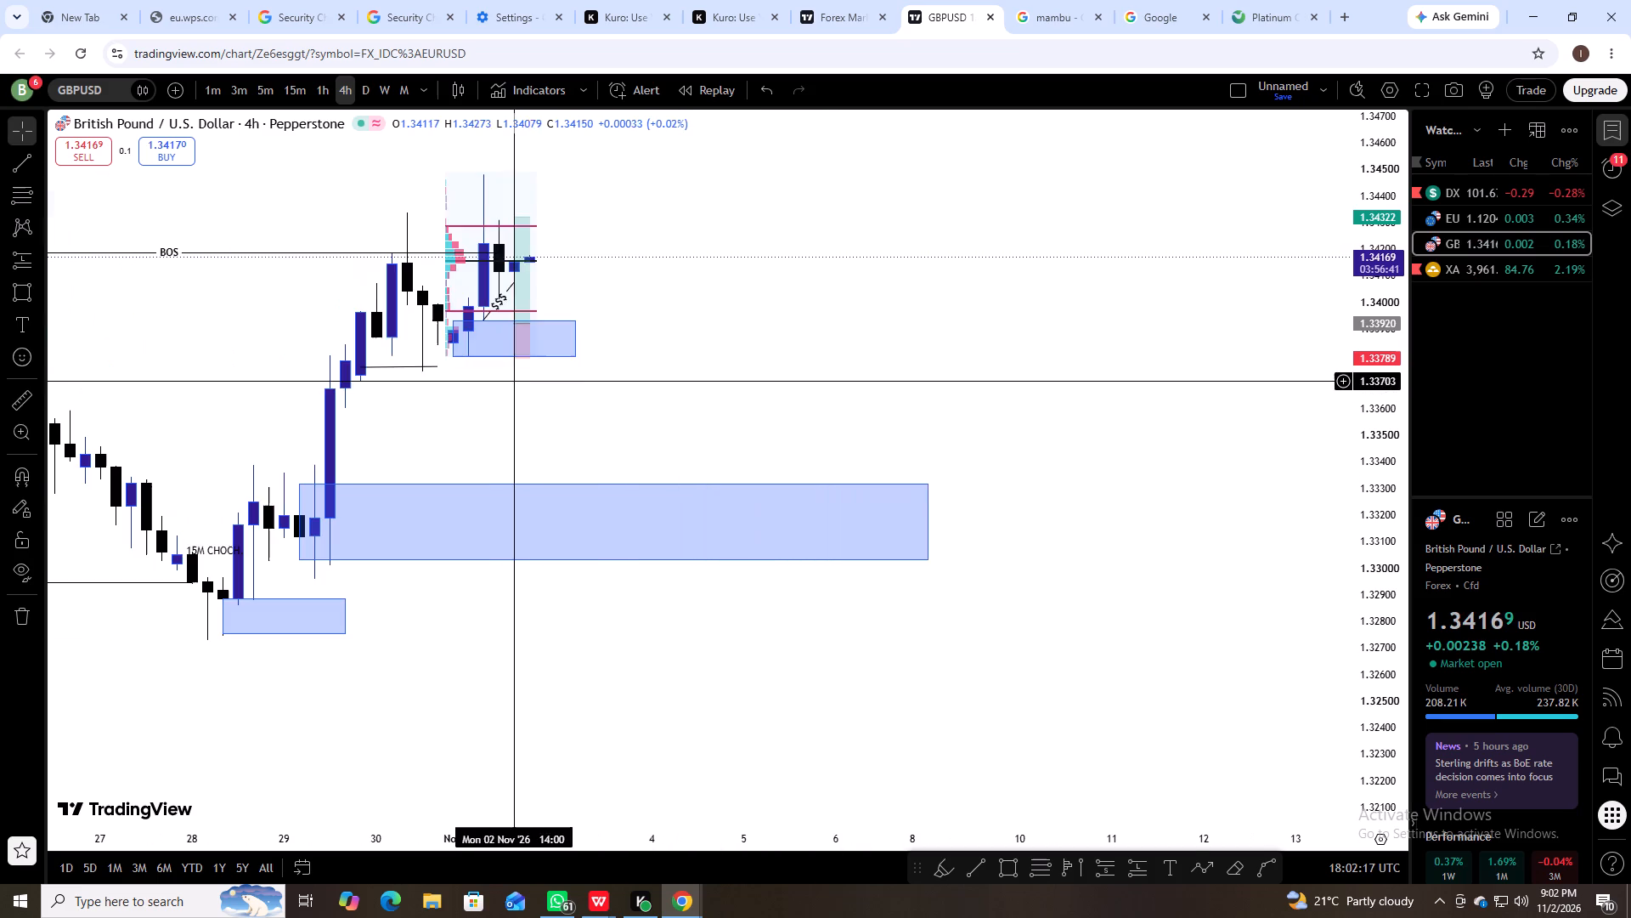
{"action": "left_click", "coordinate": [455, 175]}
{"action": "left_click", "coordinate": [944, 132]}
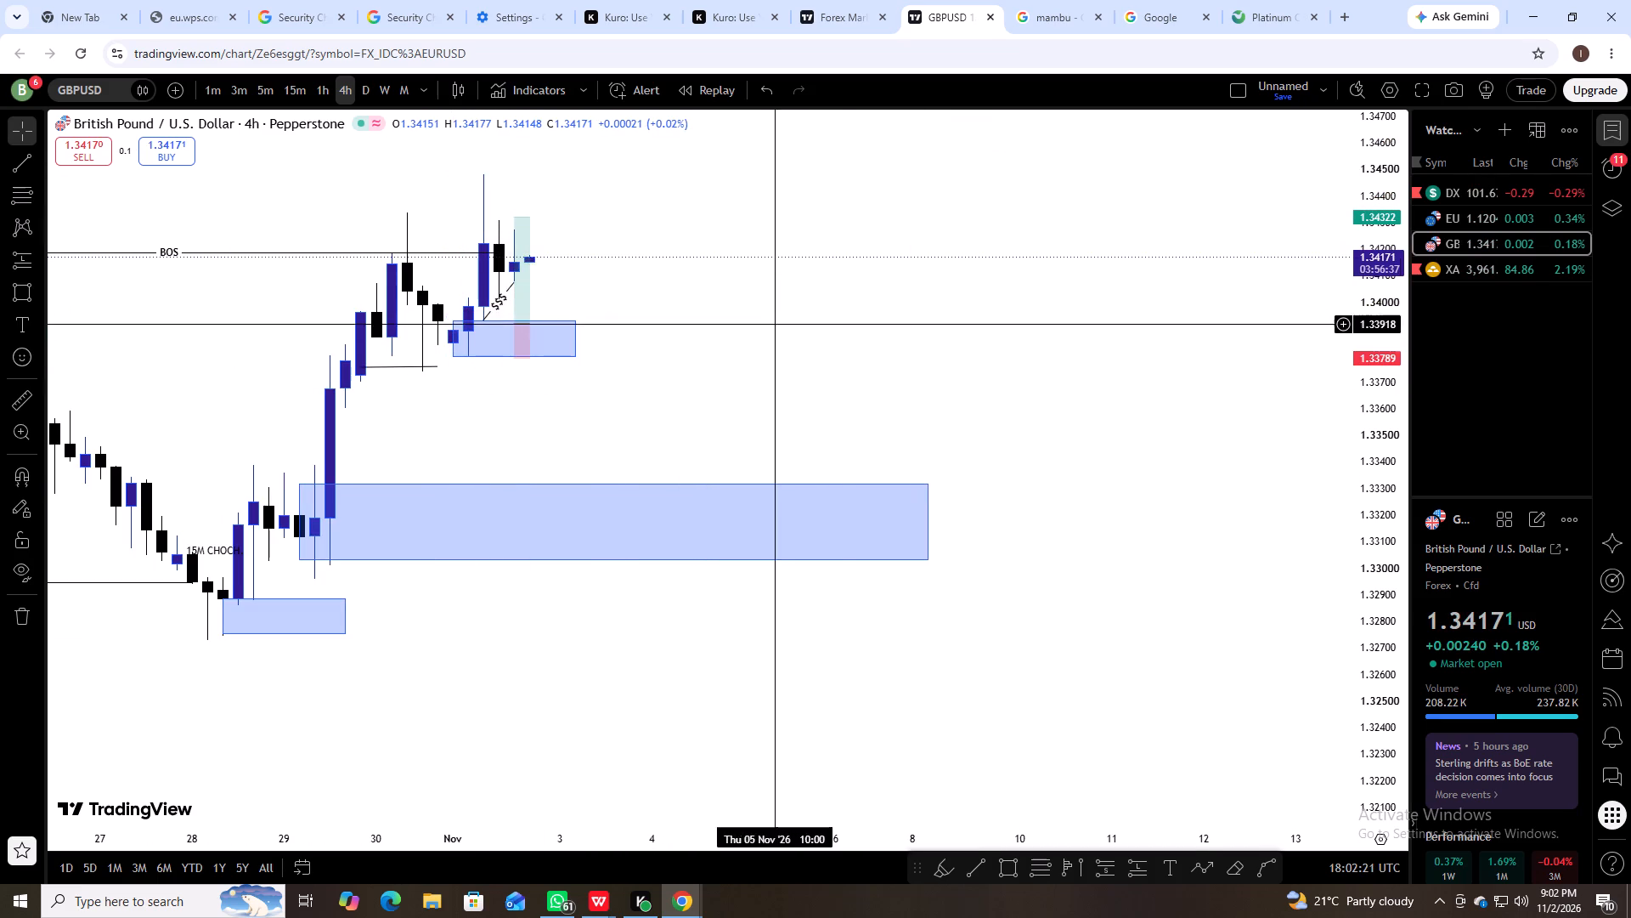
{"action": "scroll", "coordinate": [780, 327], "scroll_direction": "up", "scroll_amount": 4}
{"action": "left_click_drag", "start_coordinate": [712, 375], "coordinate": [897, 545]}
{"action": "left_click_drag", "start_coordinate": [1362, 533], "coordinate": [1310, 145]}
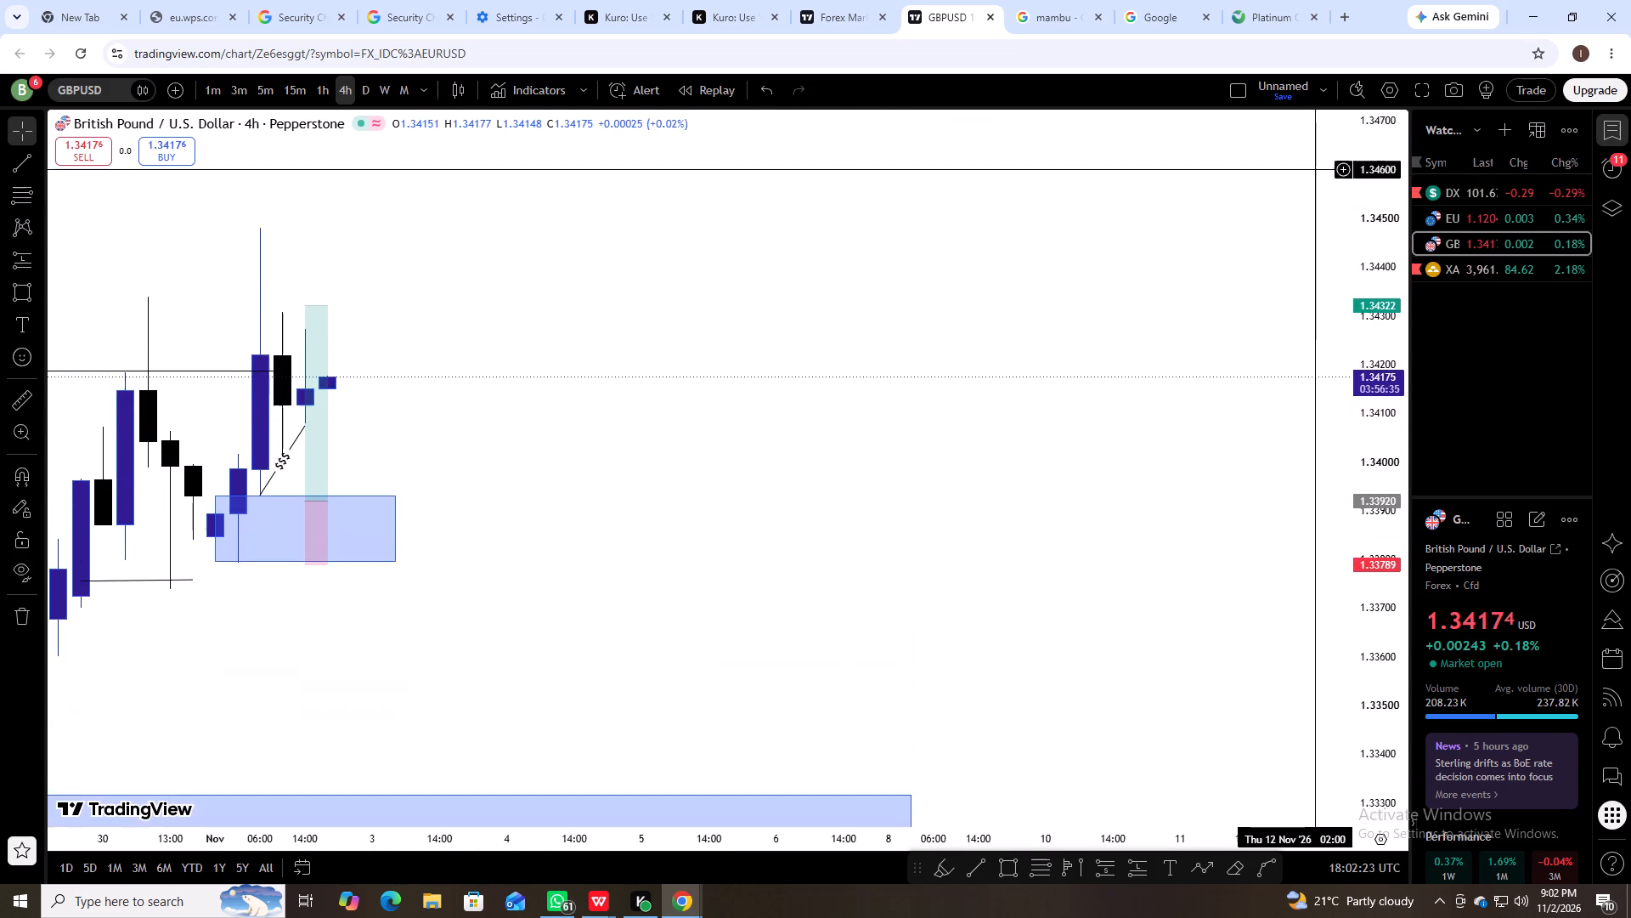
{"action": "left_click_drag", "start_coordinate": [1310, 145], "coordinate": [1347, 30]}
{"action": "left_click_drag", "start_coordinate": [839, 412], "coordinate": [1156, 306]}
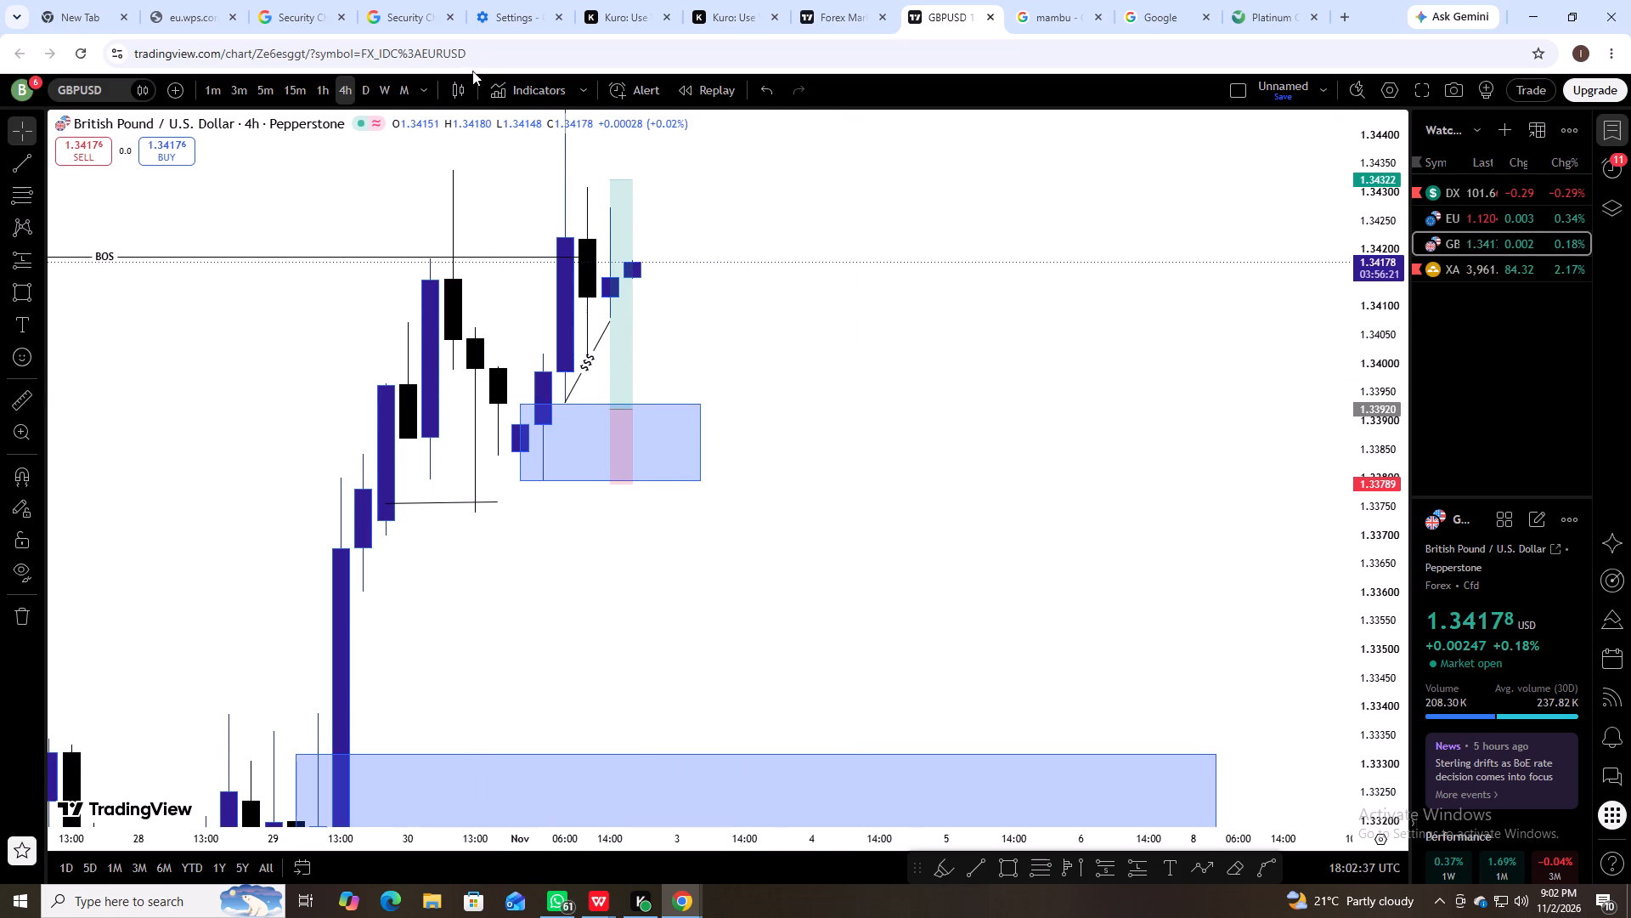
Switch the GBPUSD chart to the 1-hour timeframe.
{"action": "left_click", "coordinate": [326, 96]}
Apply the BZ drawing template to the 2 November rectangle zone between 1.33930 and 1.33796.
{"action": "scroll", "coordinate": [452, 202], "scroll_direction": "down", "scroll_amount": 5}
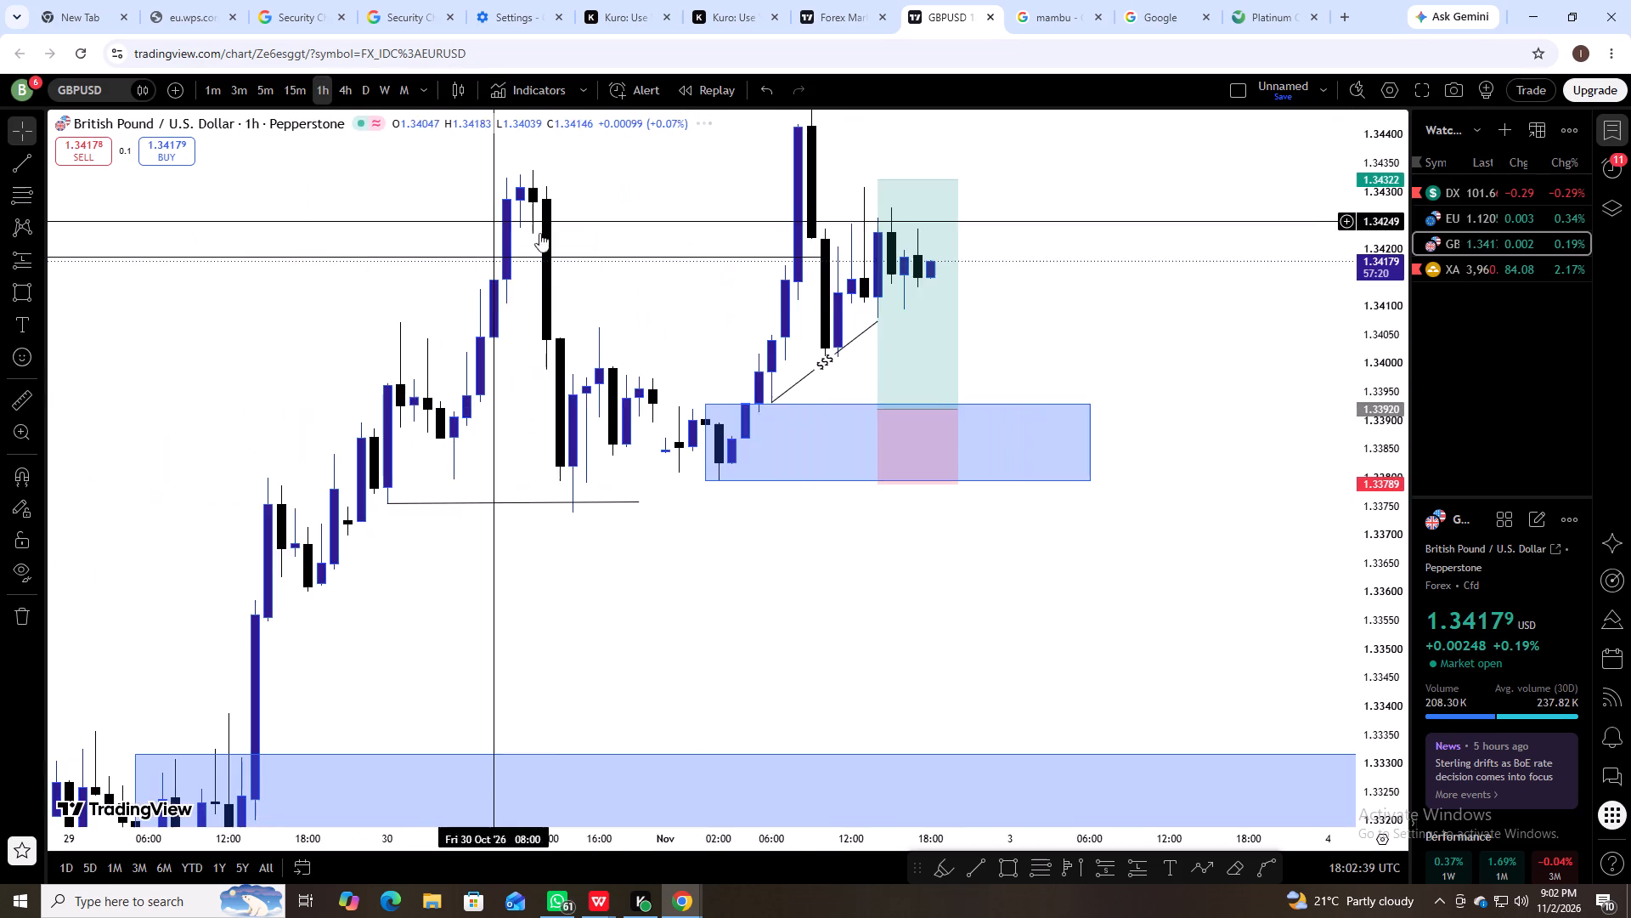
{"action": "scroll", "coordinate": [927, 382], "scroll_direction": "down", "scroll_amount": 3}
{"action": "scroll", "coordinate": [909, 504], "scroll_direction": "up", "scroll_amount": 2}
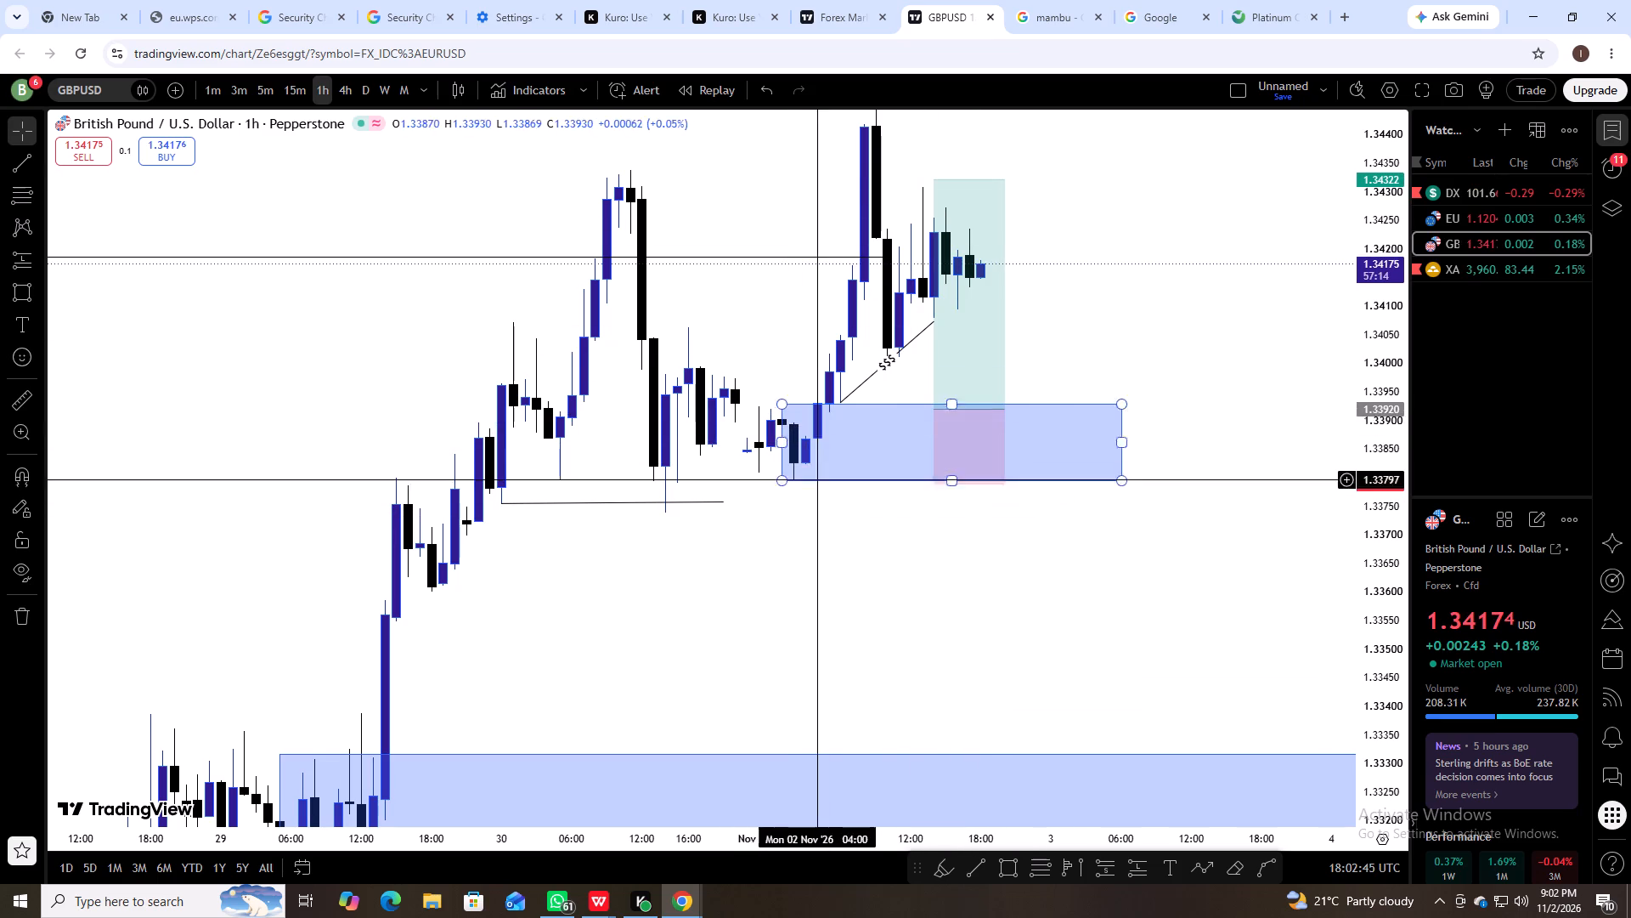
{"action": "left_click", "coordinate": [1126, 408]}
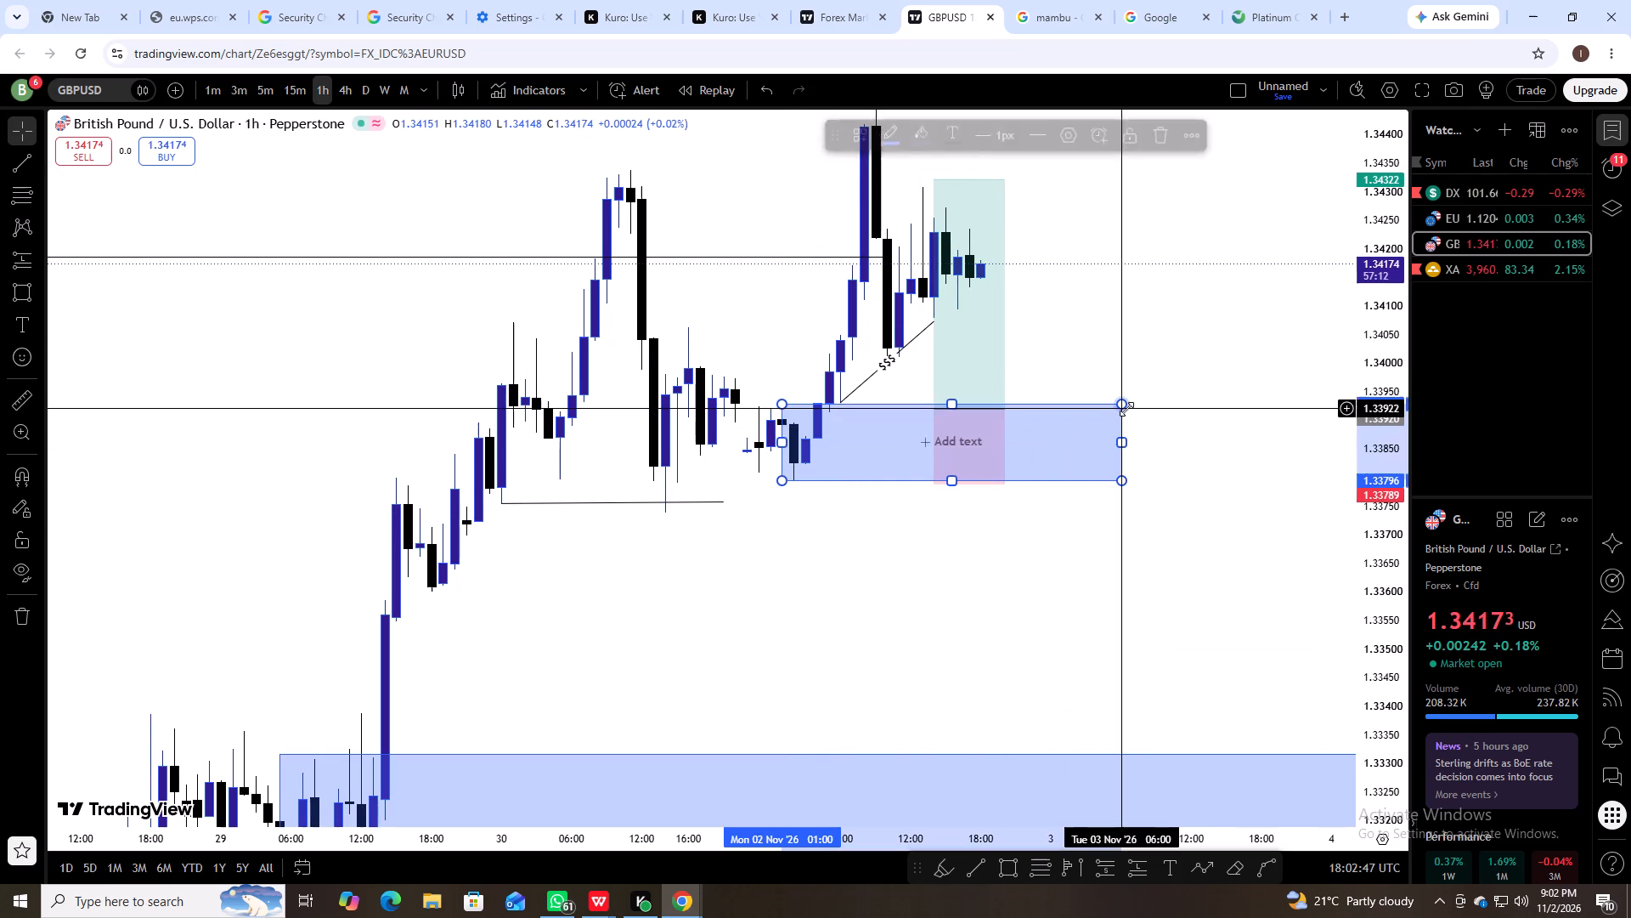
{"action": "left_click", "coordinate": [851, 129]}
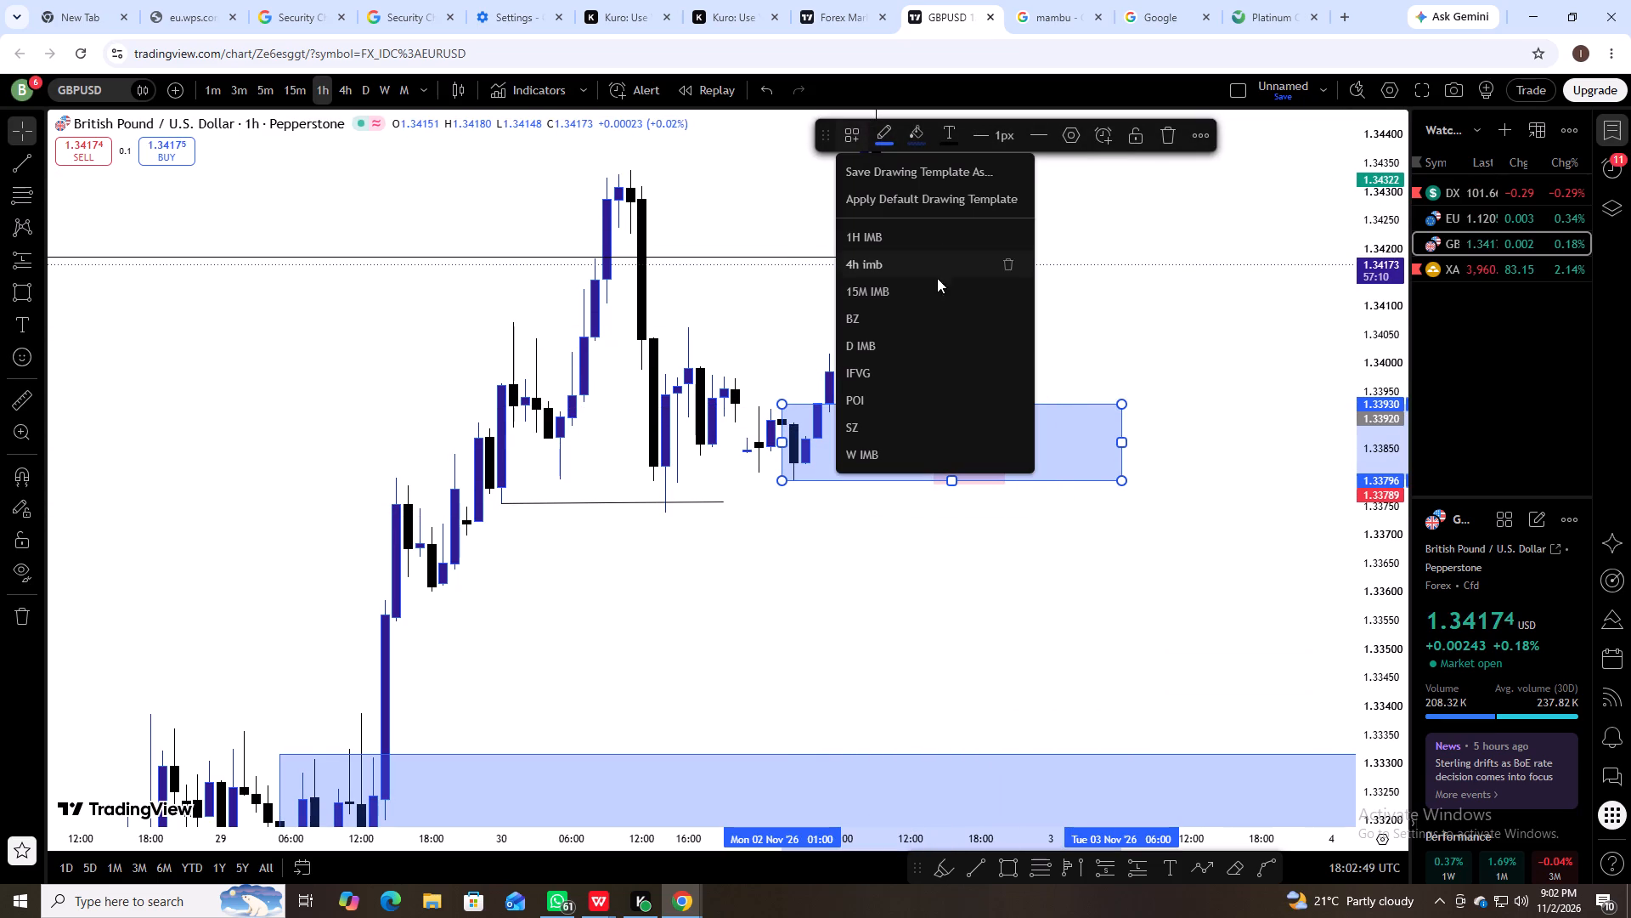
{"action": "left_click", "coordinate": [869, 316]}
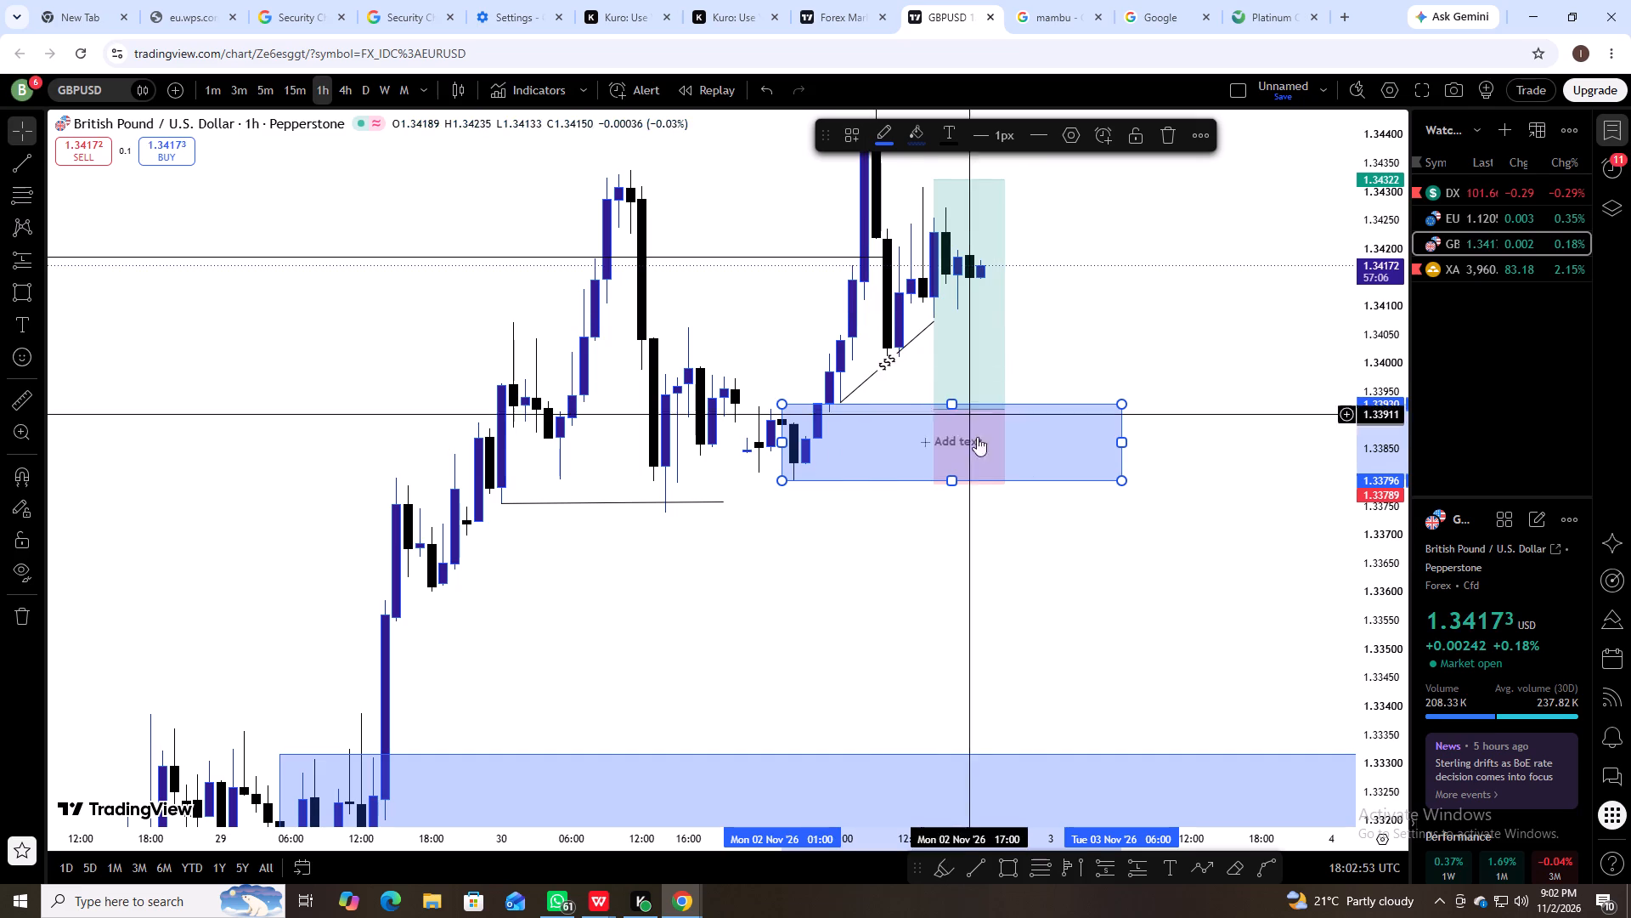
Add a price alert on GBPUSD at 1.34000, just above the BZ zone.
{"action": "scroll", "coordinate": [1026, 591], "scroll_direction": "up", "scroll_amount": 3}
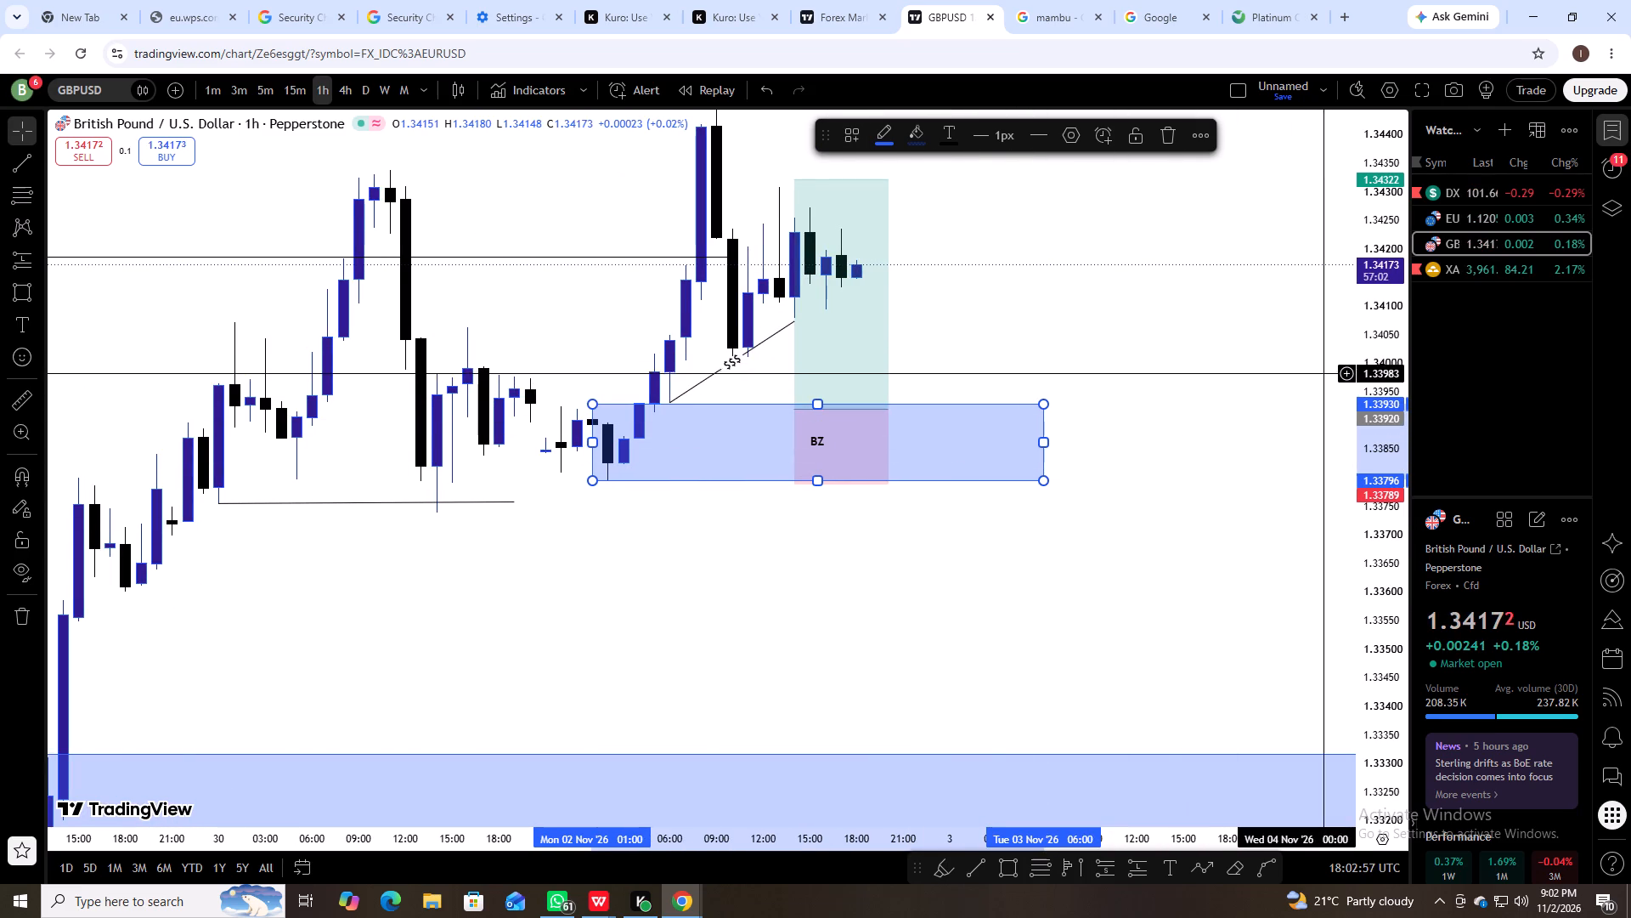
{"action": "left_click", "coordinate": [1341, 363]}
{"action": "left_click", "coordinate": [1203, 402]}
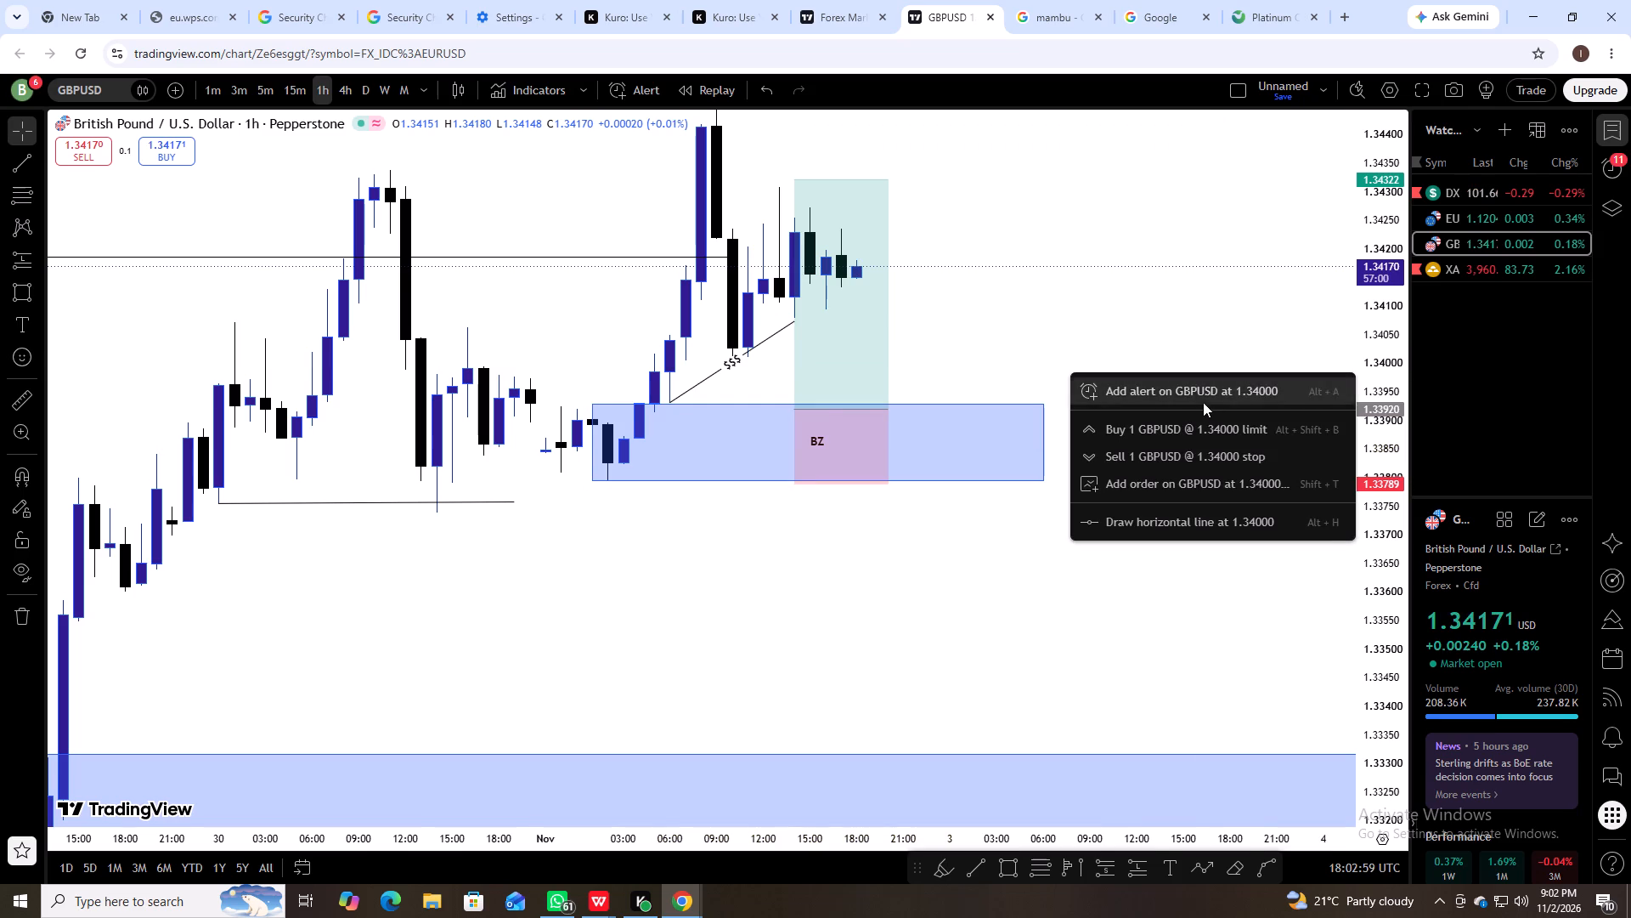
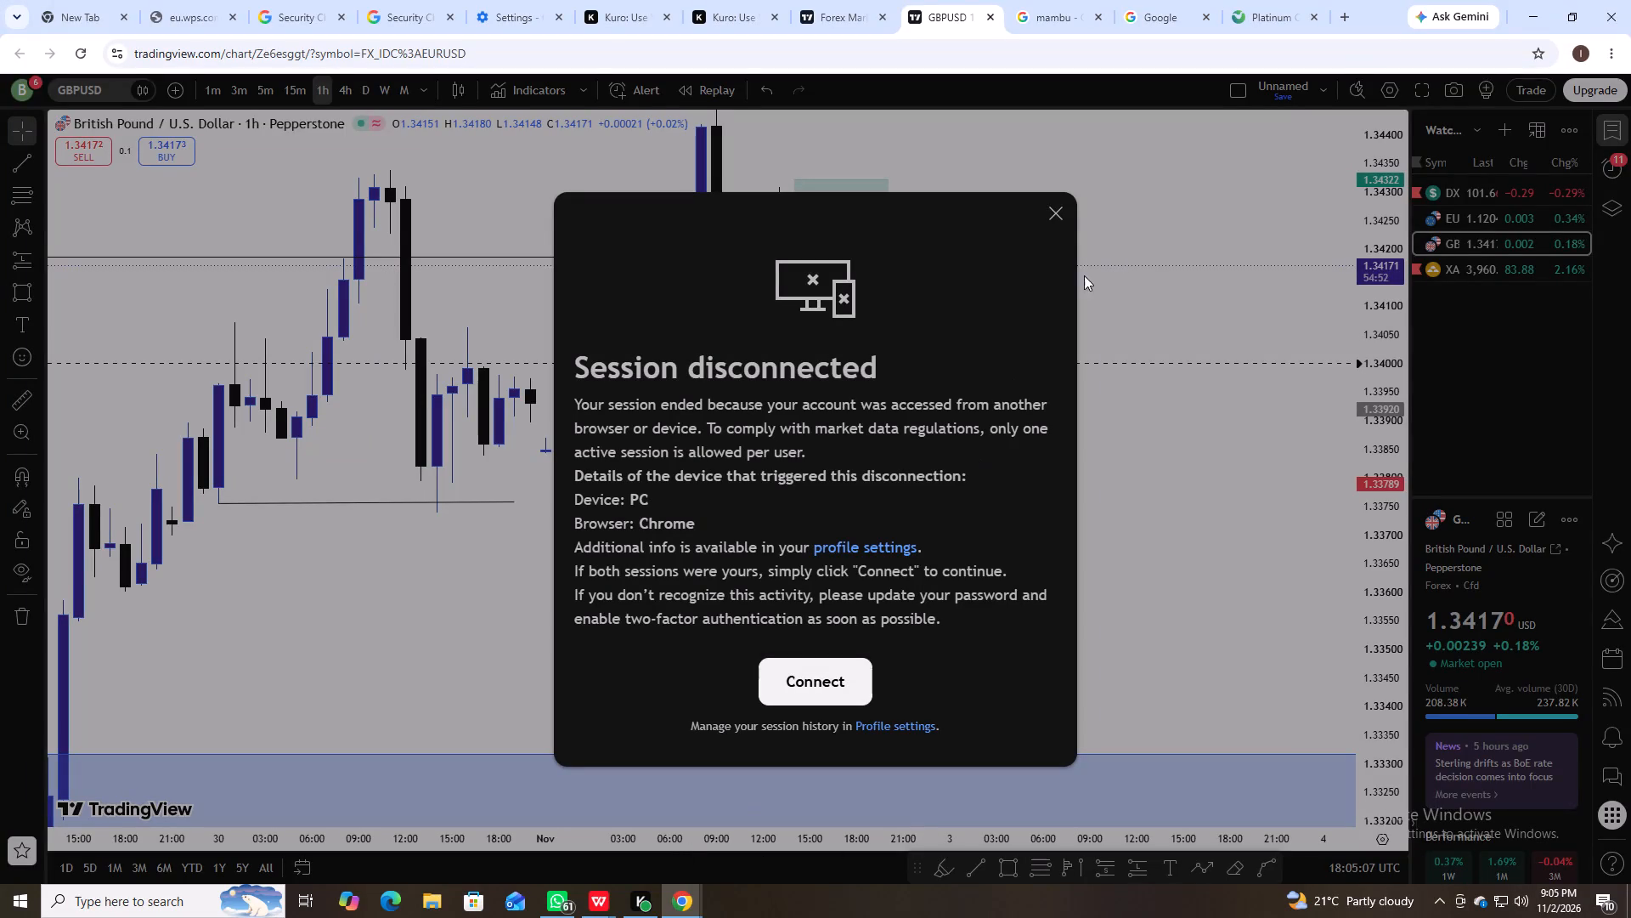
Dismiss the session disconnected notice covering the GBPUSD chart.
{"action": "left_click", "coordinate": [1063, 217]}
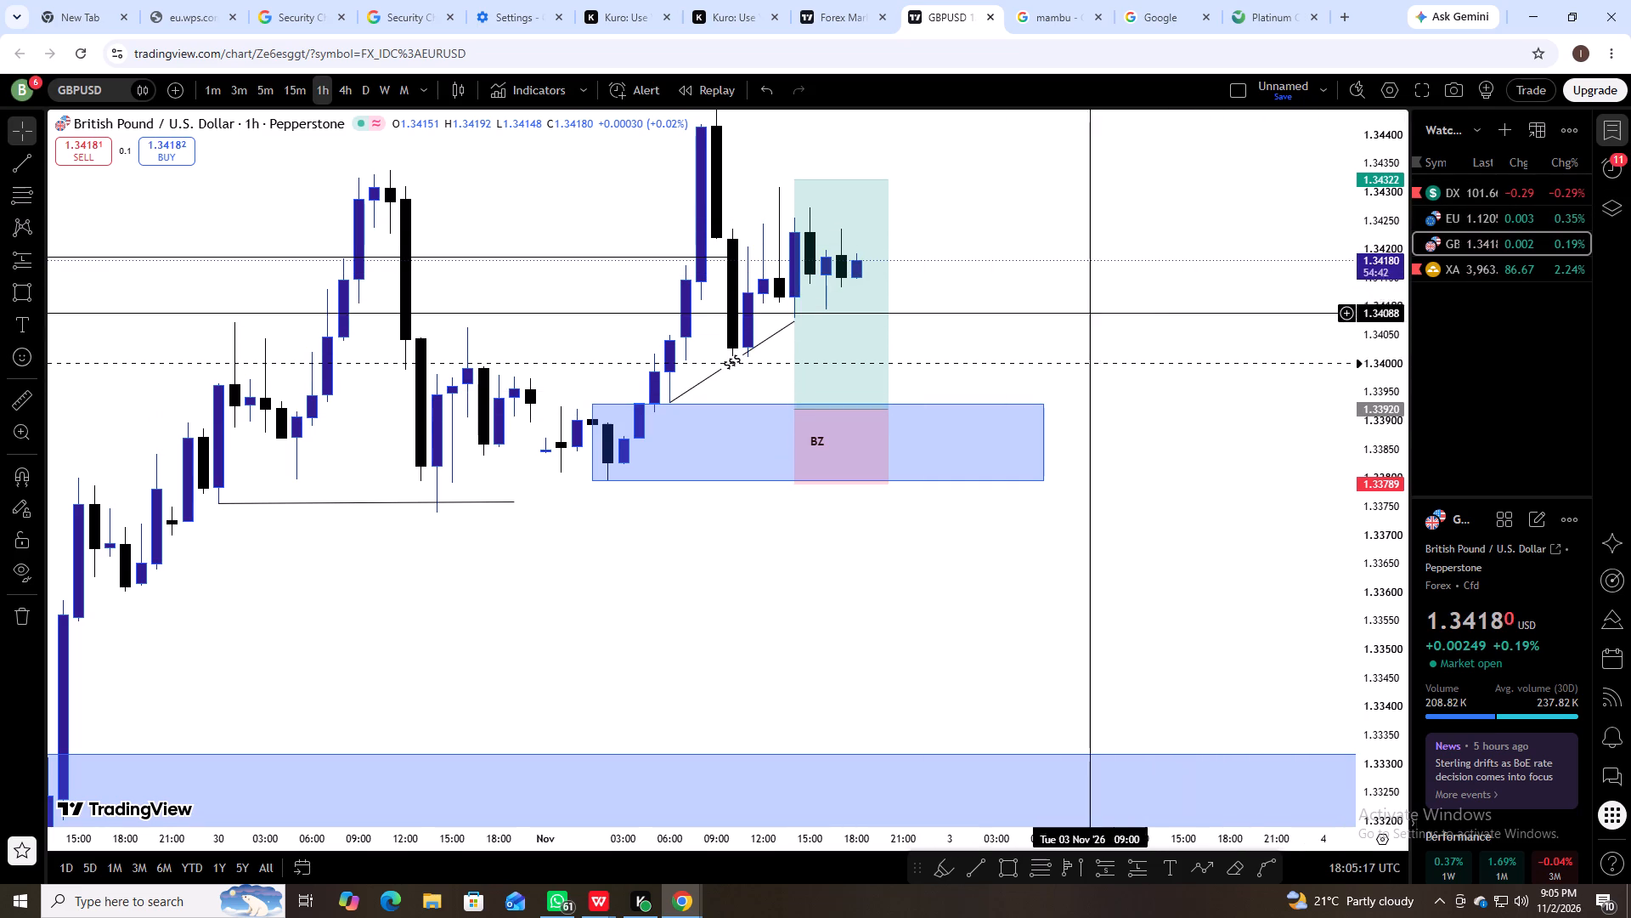
Switch the GBPUSD chart to the weekly timeframe and examine the price structure around the latest candles.
{"action": "left_click", "coordinate": [397, 88]}
{"action": "left_click", "coordinate": [376, 91]}
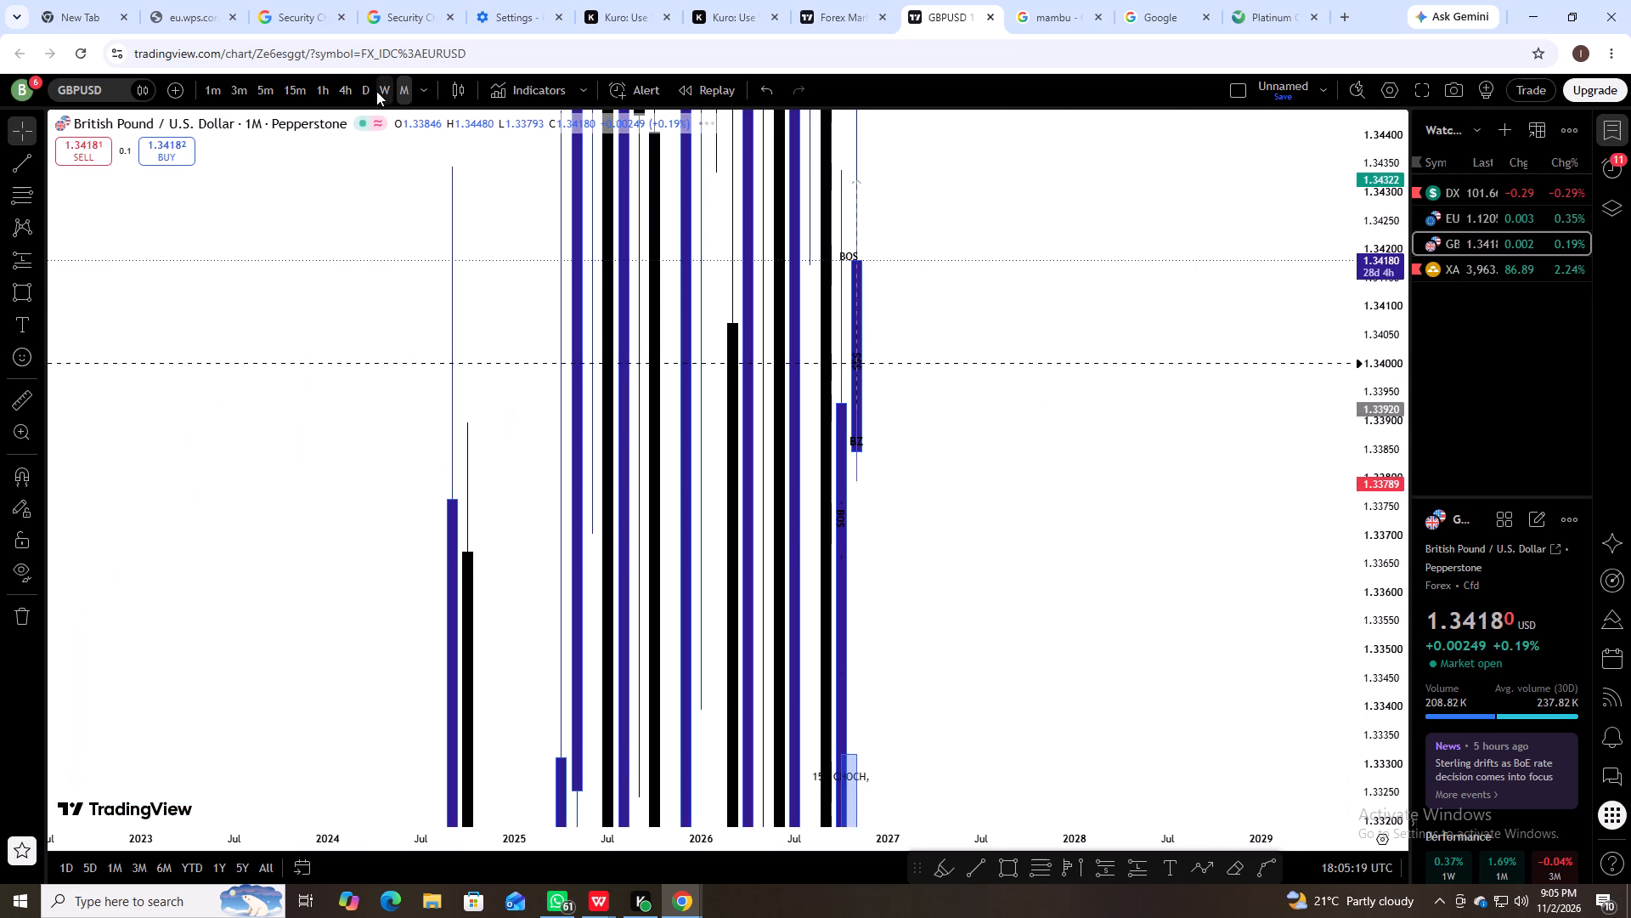
{"action": "left_click_drag", "start_coordinate": [1377, 252], "coordinate": [1441, 660]}
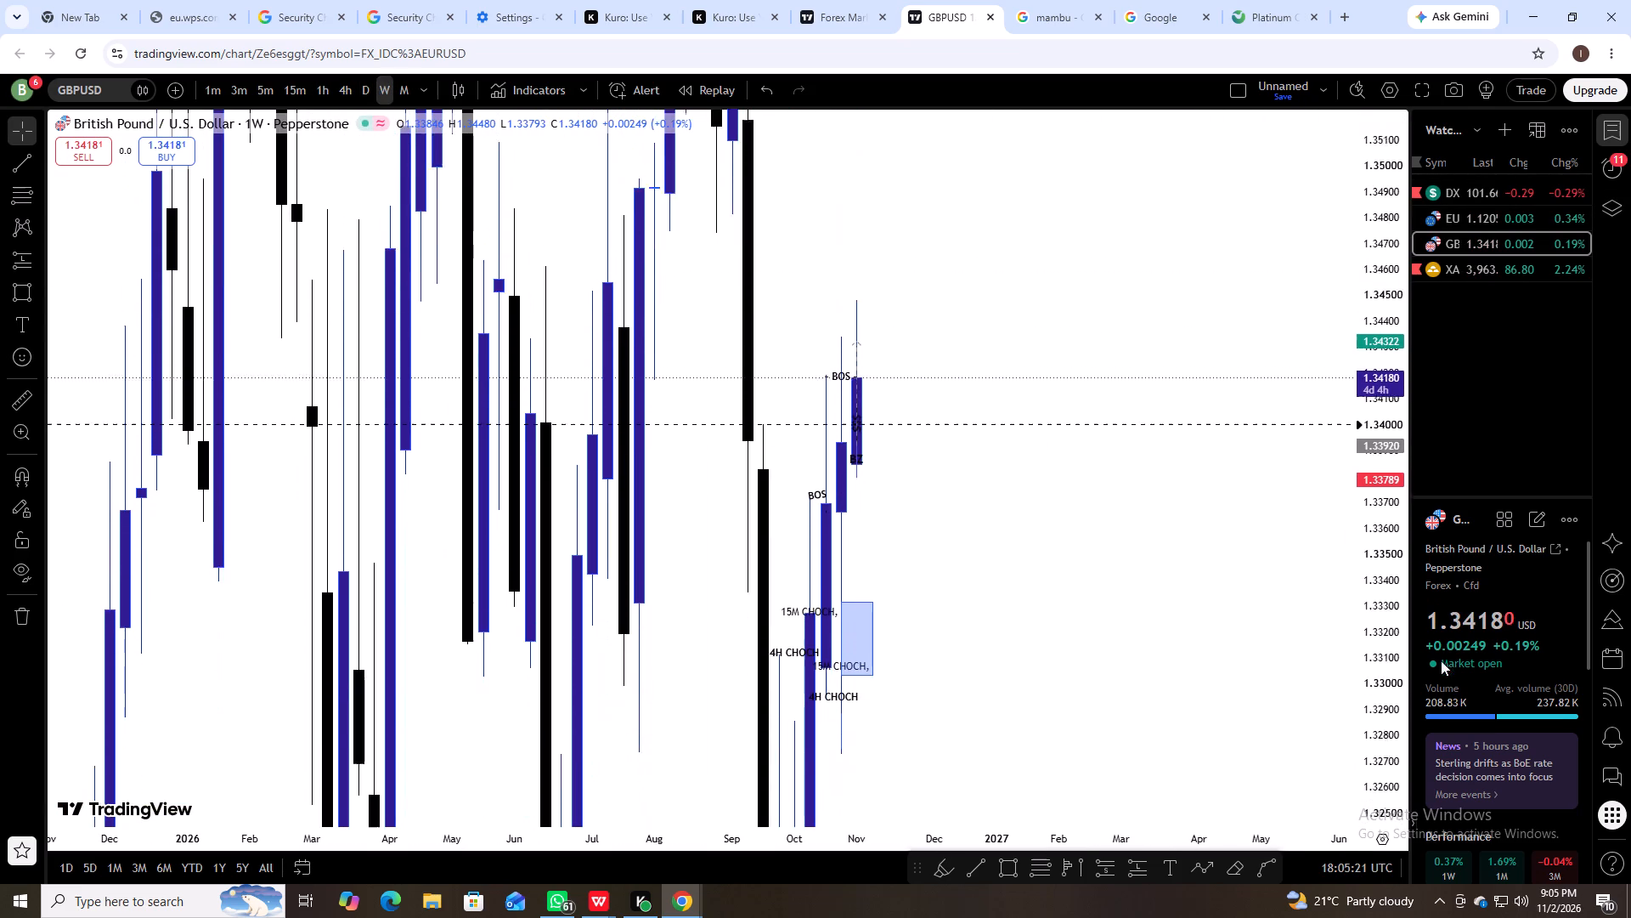
{"action": "left_click_drag", "start_coordinate": [1441, 660], "coordinate": [1444, 680]}
{"action": "left_click_drag", "start_coordinate": [1388, 206], "coordinate": [1408, 671]}
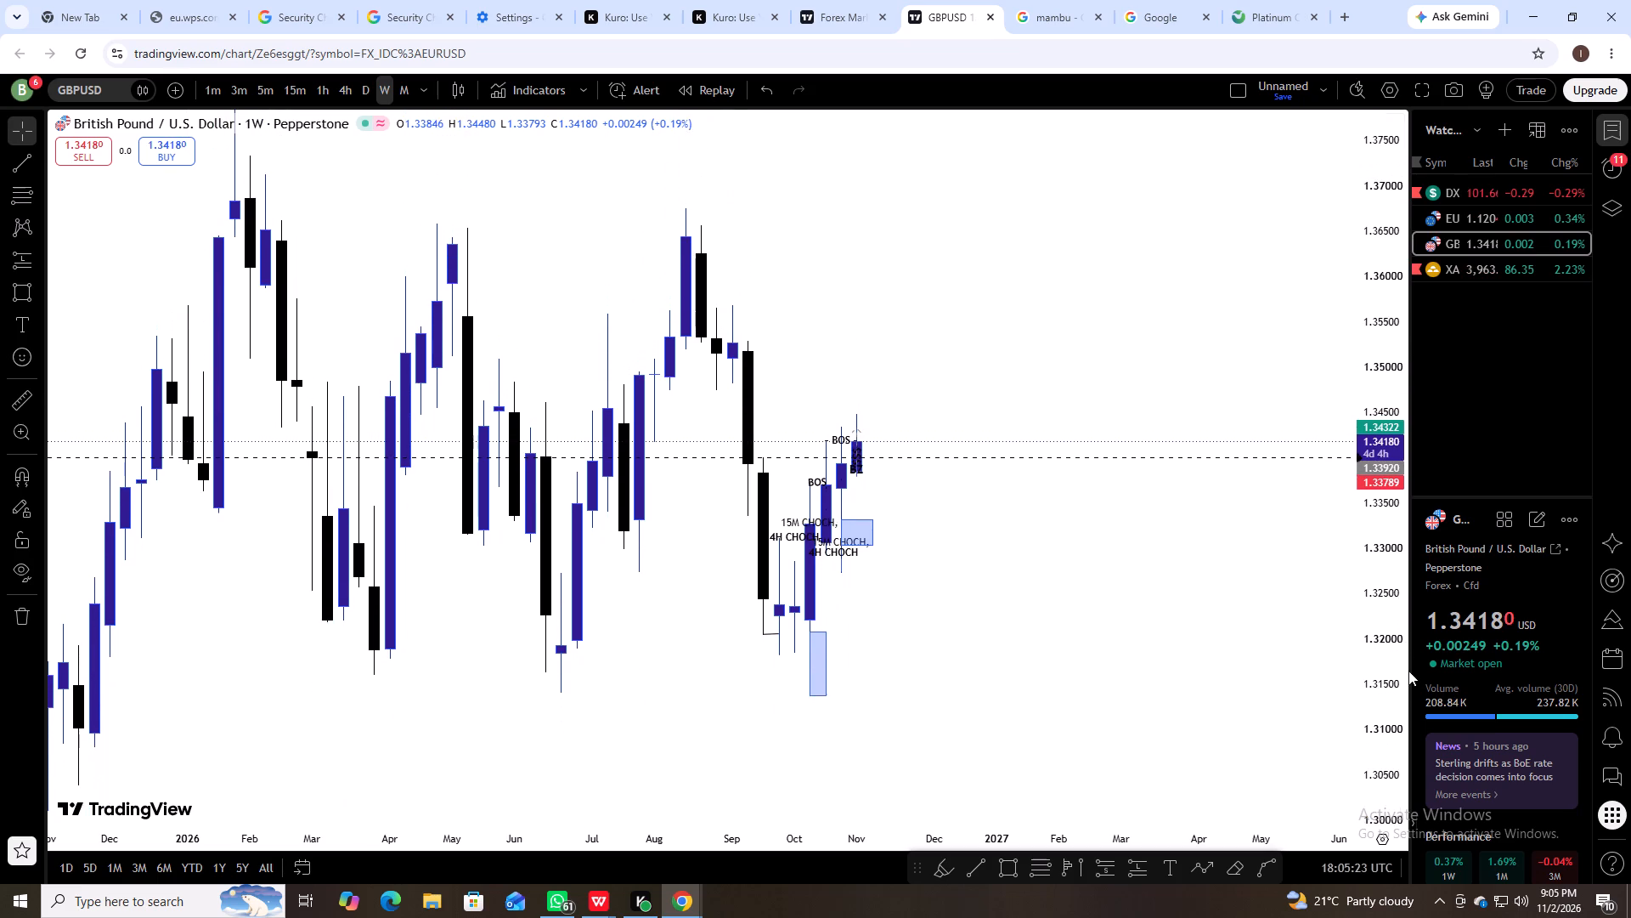
{"action": "left_click_drag", "start_coordinate": [1408, 671], "coordinate": [1408, 672]}
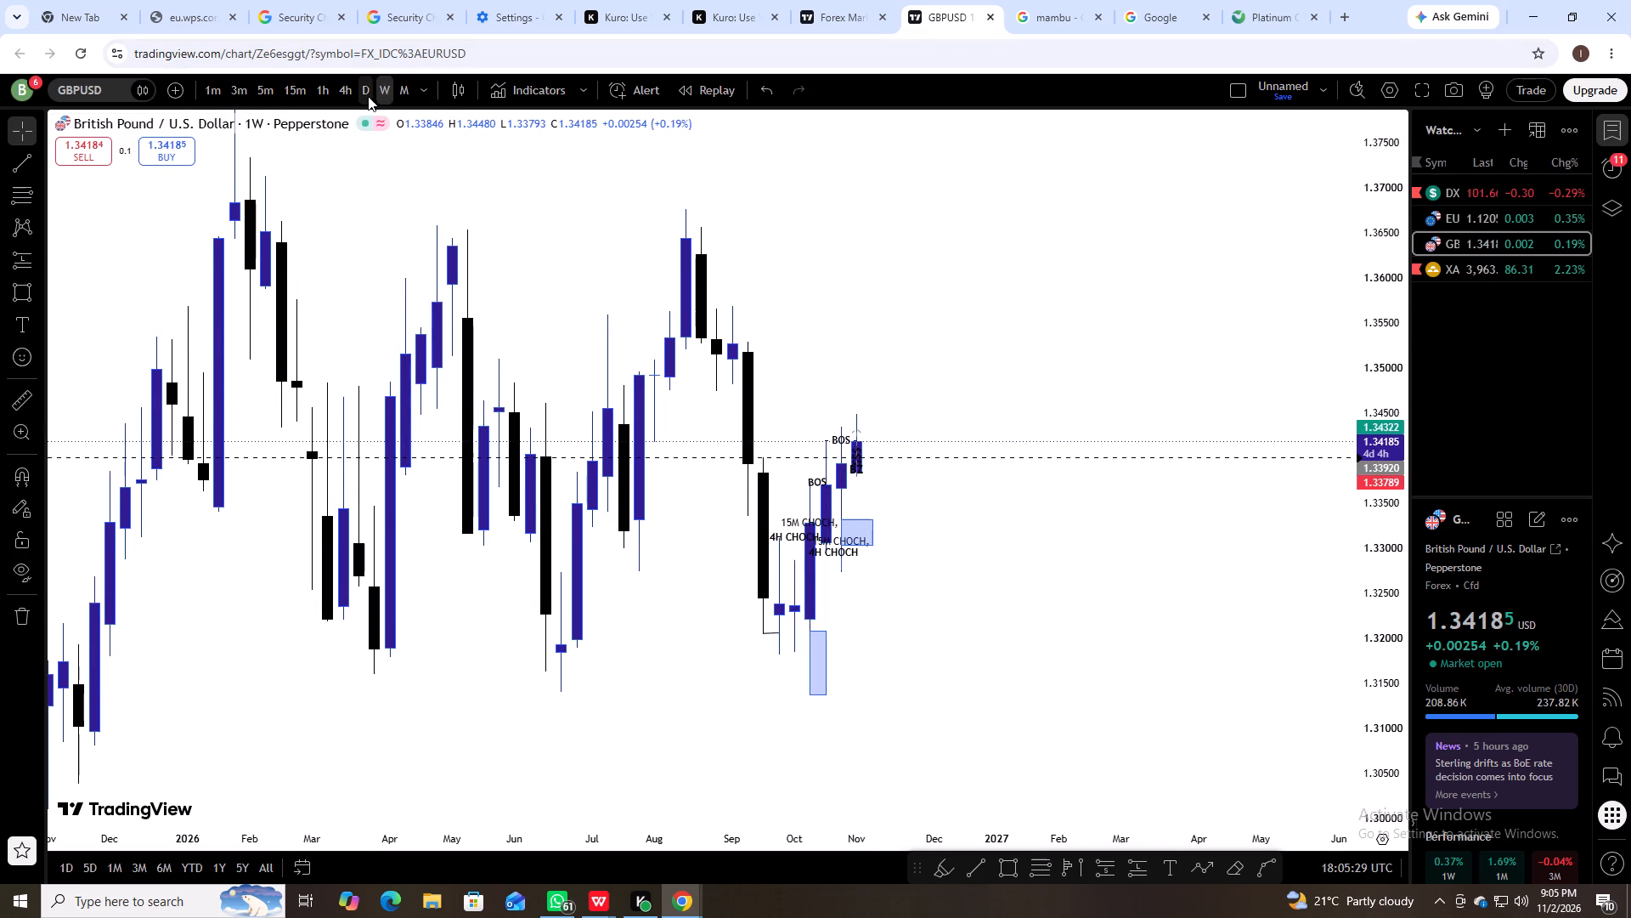
{"action": "scroll", "coordinate": [707, 315], "scroll_direction": "down", "scroll_amount": 1}
{"action": "scroll", "coordinate": [908, 484], "scroll_direction": "up", "scroll_amount": 7}
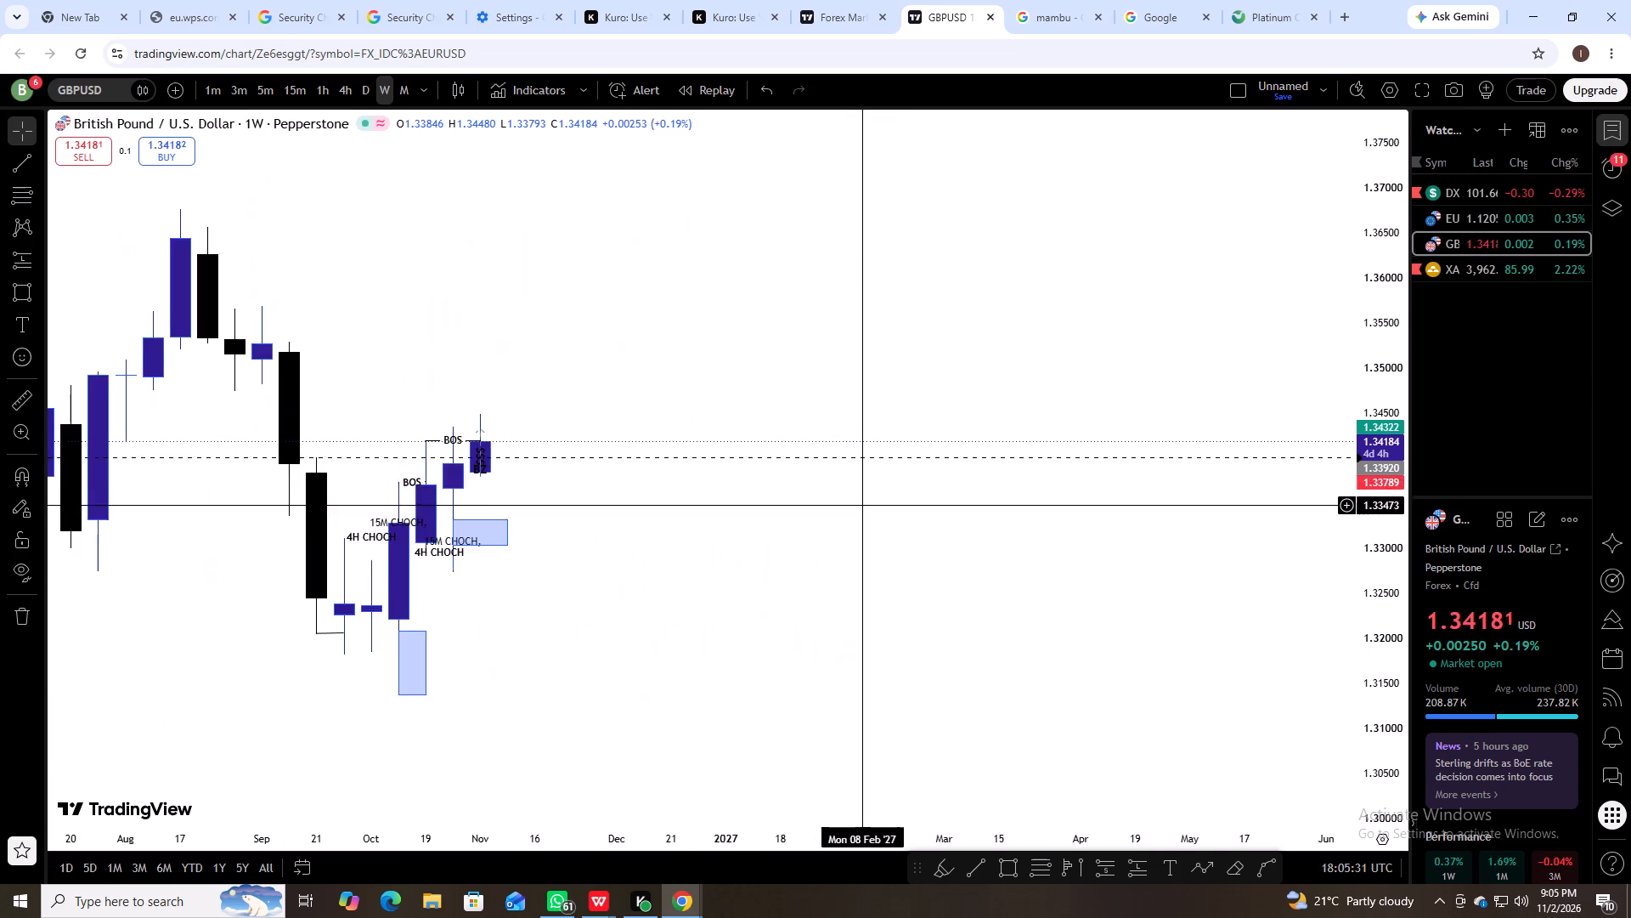
Examine the wider weekly GBPUSD price history, comparing past swing highs and lows with the latest candles and marked zones.
{"action": "scroll", "coordinate": [862, 505], "scroll_direction": "up", "scroll_amount": 2}
{"action": "left_click", "coordinate": [722, 559]}
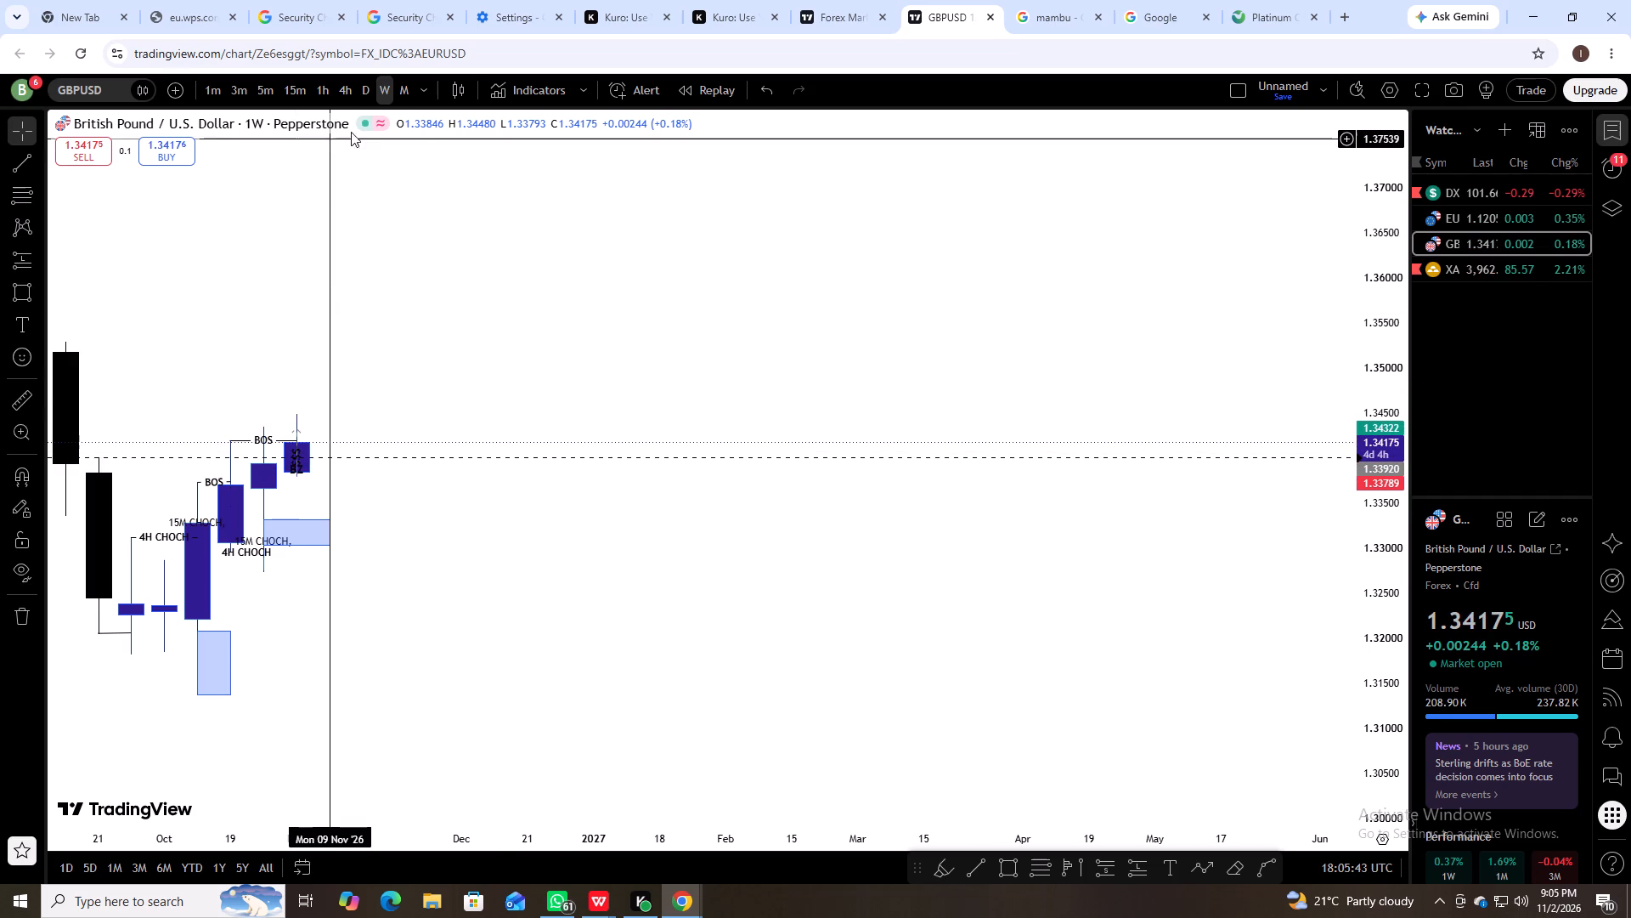
{"action": "scroll", "coordinate": [435, 462], "scroll_direction": "down", "scroll_amount": 2}
{"action": "scroll", "coordinate": [488, 380], "scroll_direction": "down", "scroll_amount": 2}
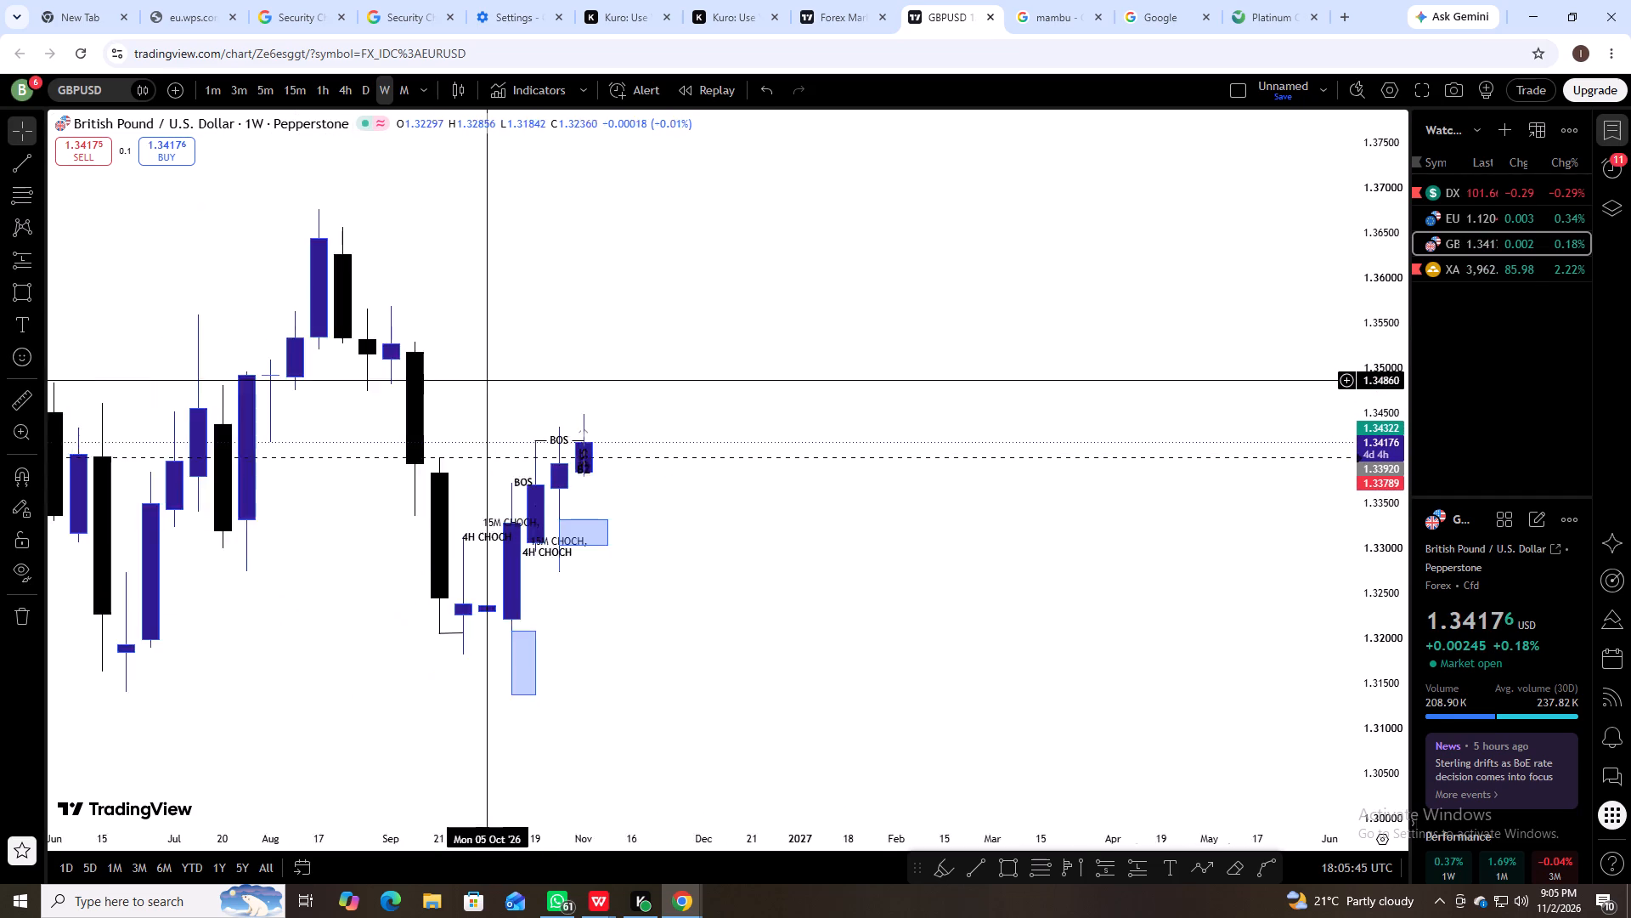
{"action": "scroll", "coordinate": [488, 380], "scroll_direction": "down", "scroll_amount": 2}
{"action": "scroll", "coordinate": [733, 444], "scroll_direction": "down", "scroll_amount": 4}
{"action": "left_click_drag", "start_coordinate": [1375, 248], "coordinate": [1380, 396]}
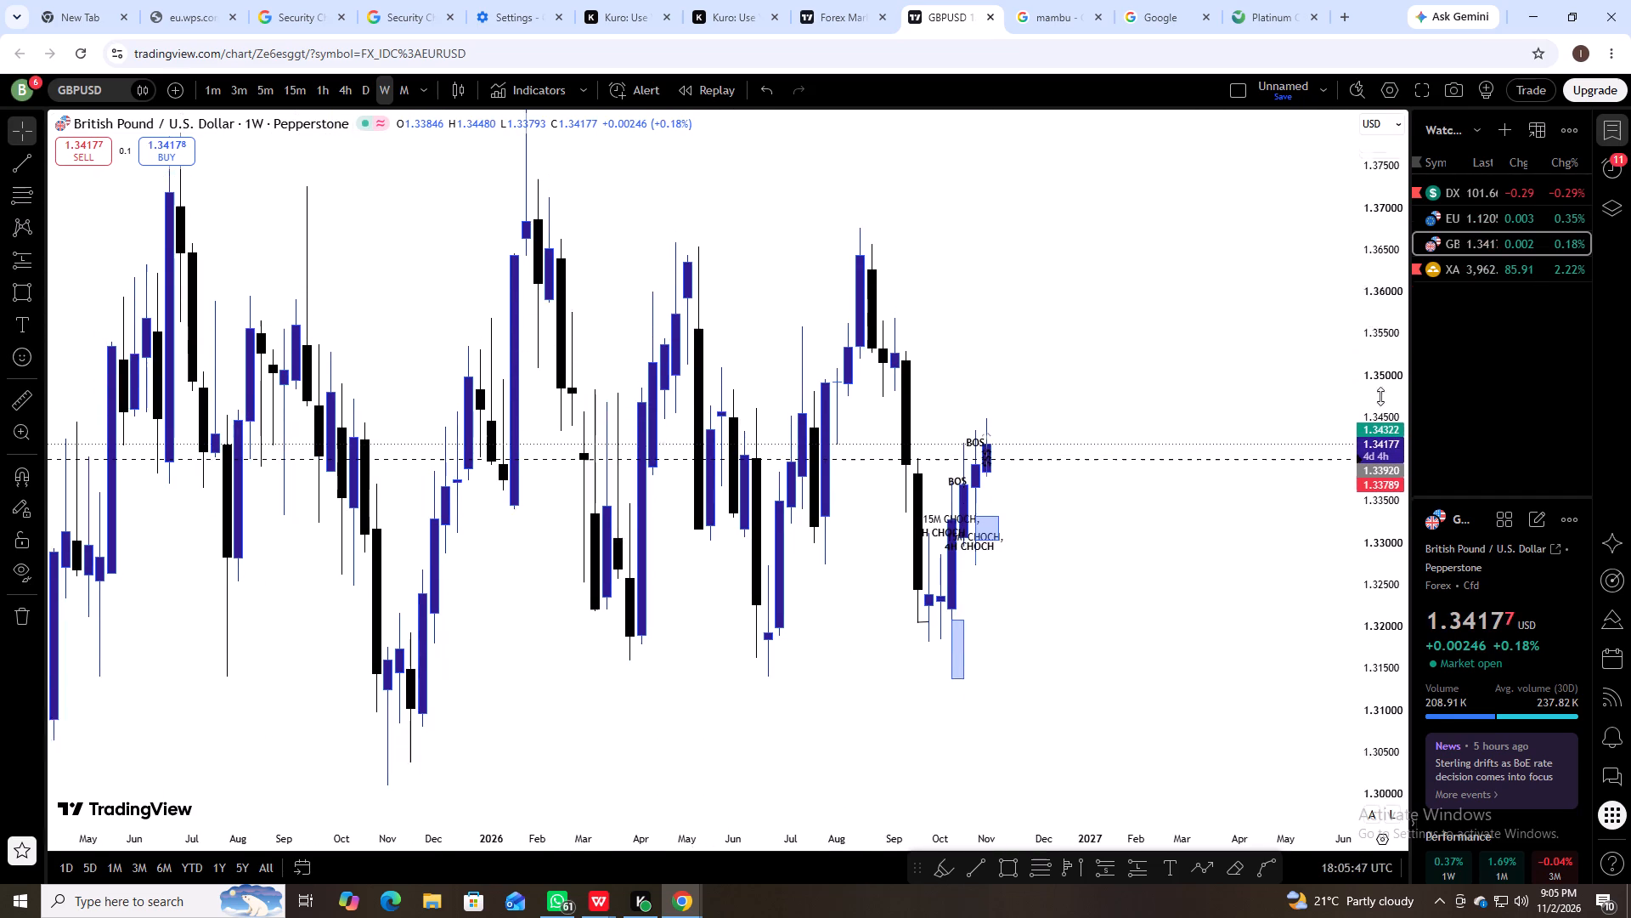
{"action": "left_click_drag", "start_coordinate": [1380, 396], "coordinate": [1403, 486]}
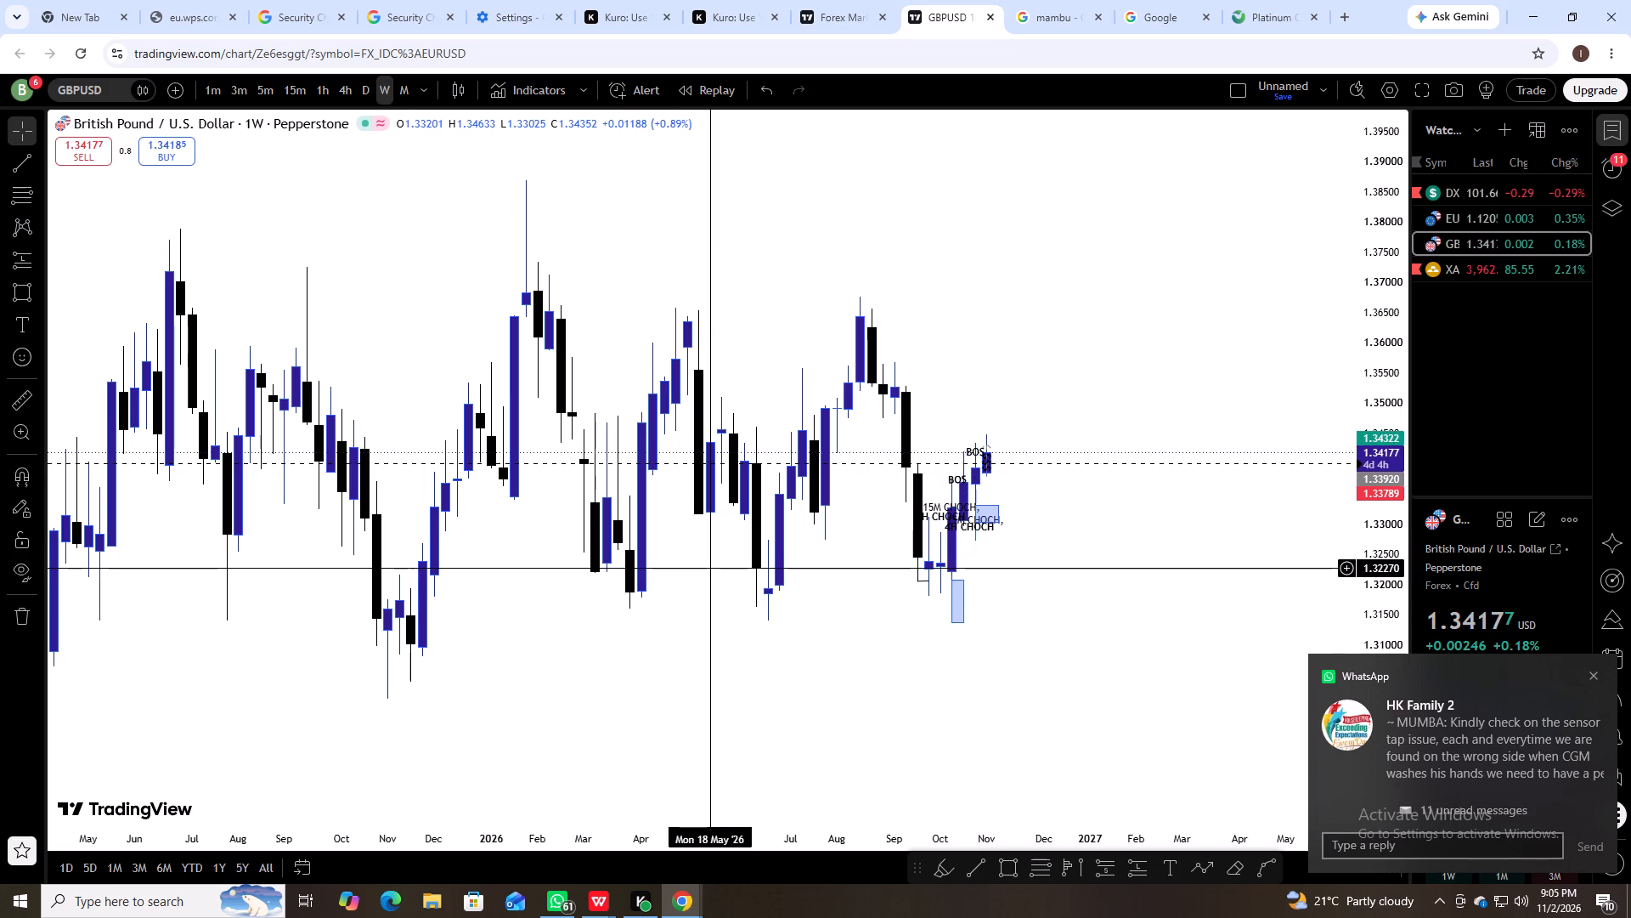
{"action": "scroll", "coordinate": [898, 562], "scroll_direction": "up", "scroll_amount": 3}
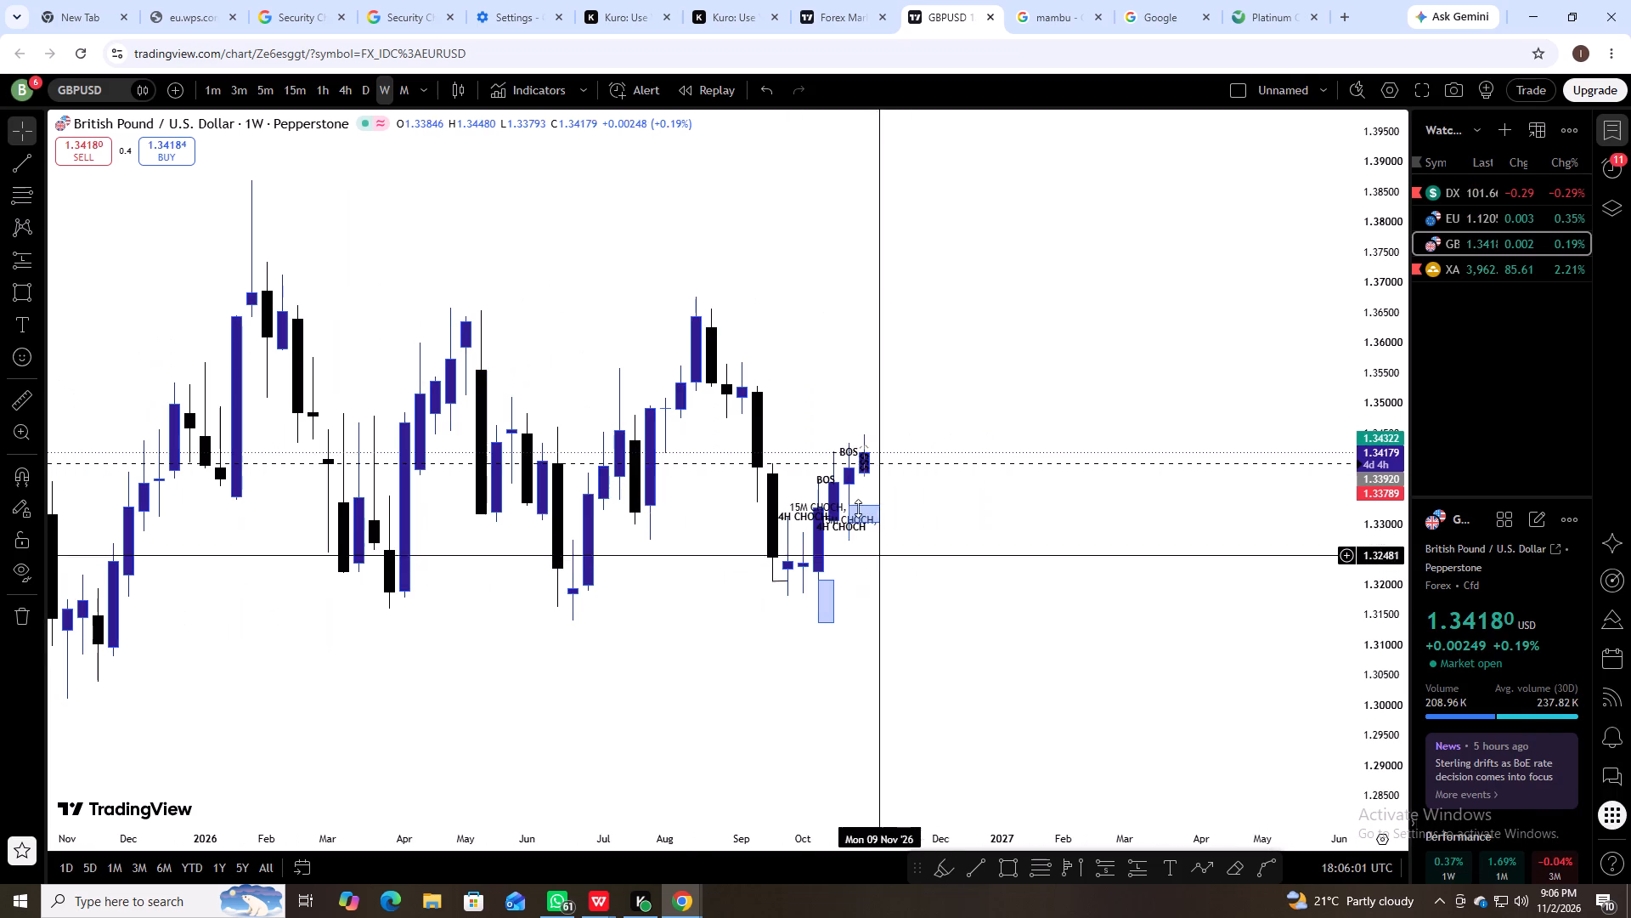
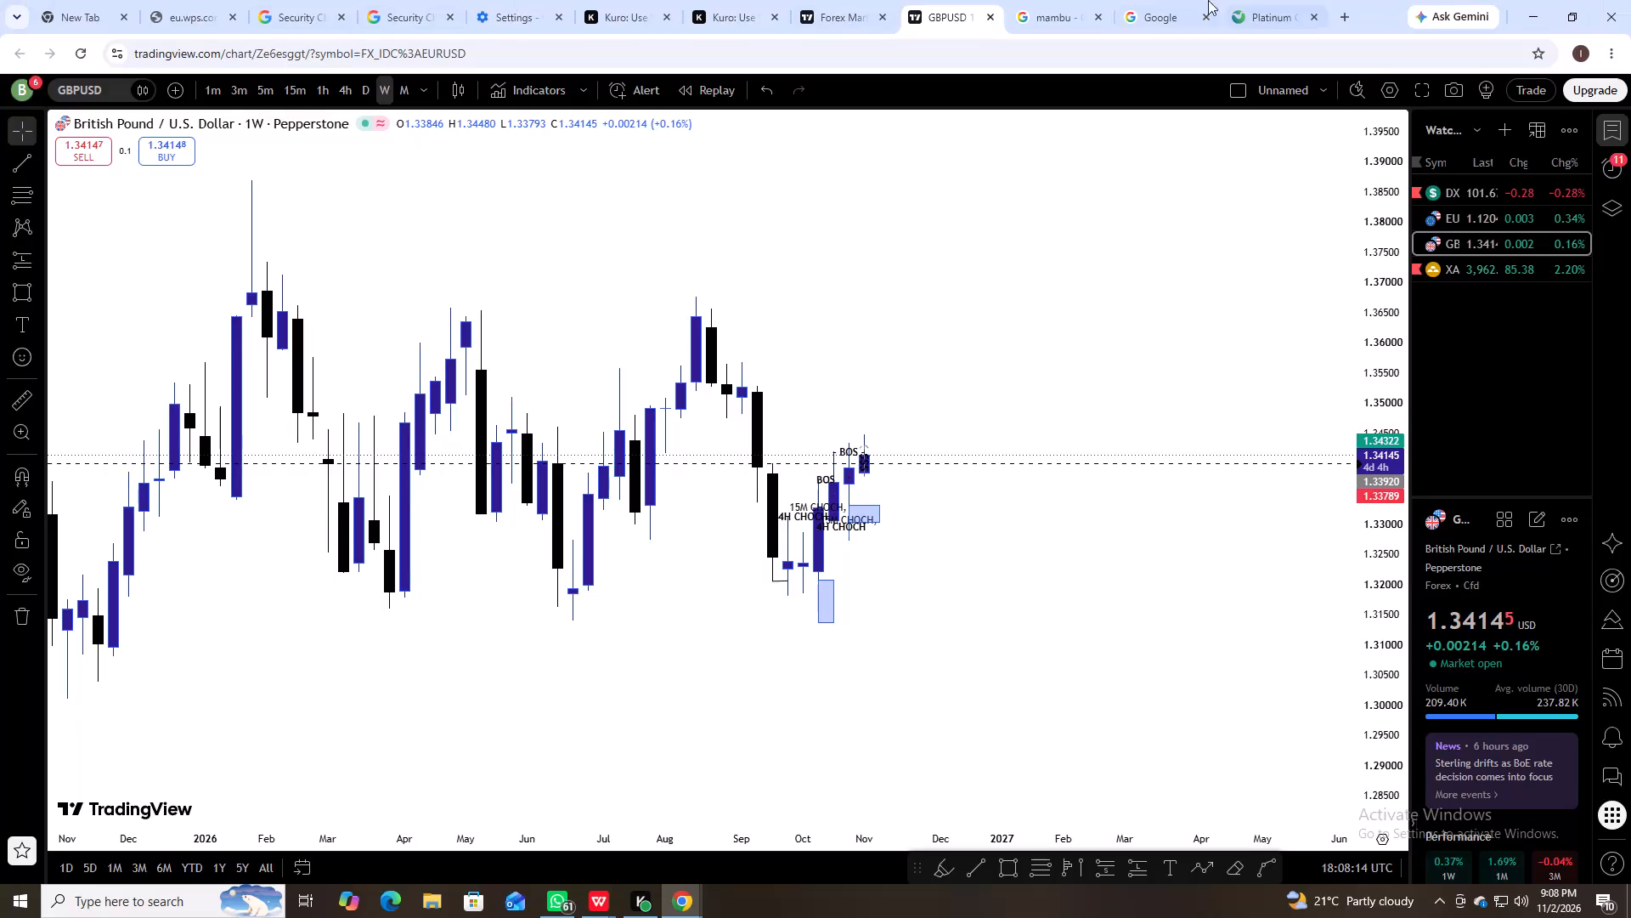
Switch to the weekly EURUSD chart from the watchlist and examine its price structure over a wider date range.
{"action": "left_click", "coordinate": [1465, 205]}
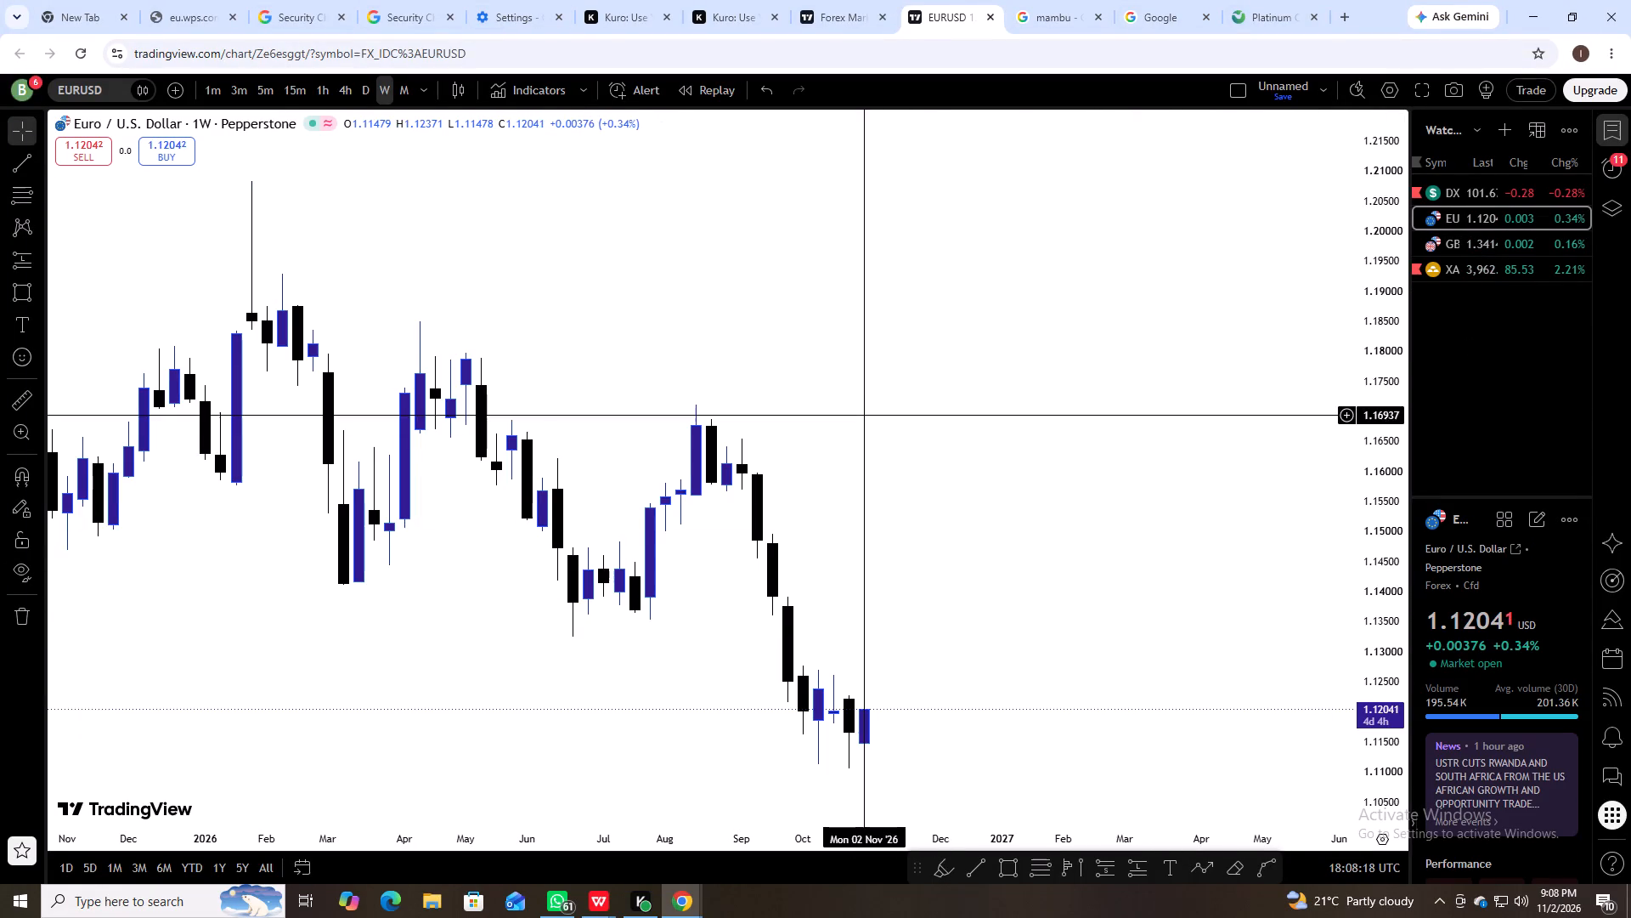
{"action": "scroll", "coordinate": [690, 290], "scroll_direction": "down", "scroll_amount": 1}
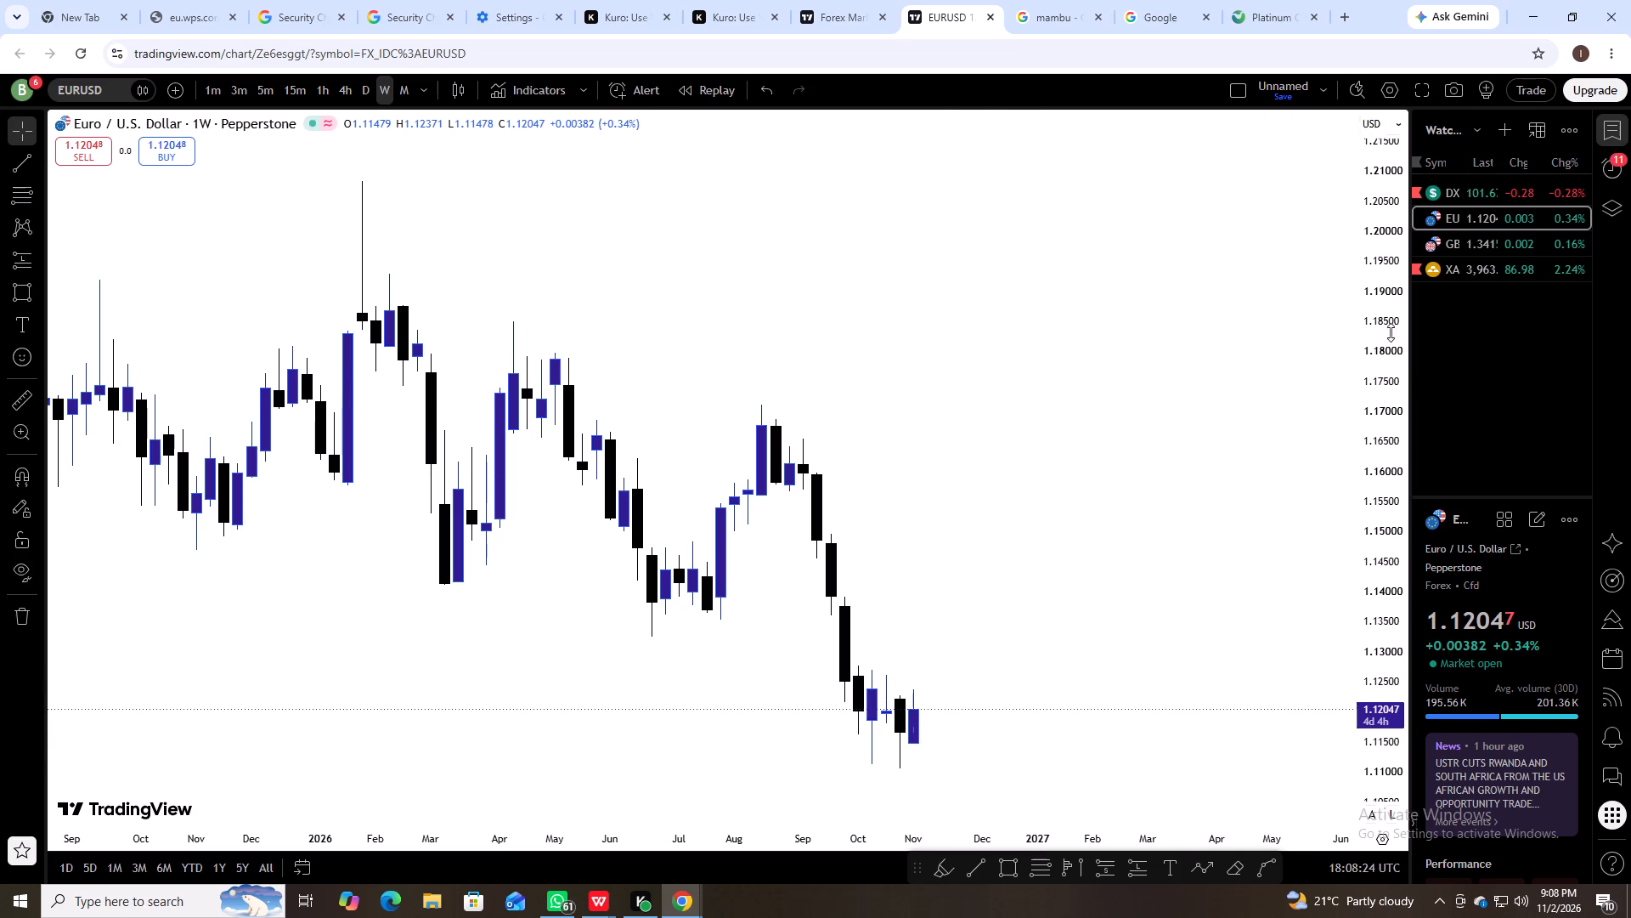
Switch to the weekly U.S. Dollar Index (DXY) chart from the watchlist.
{"action": "left_click", "coordinate": [1479, 199]}
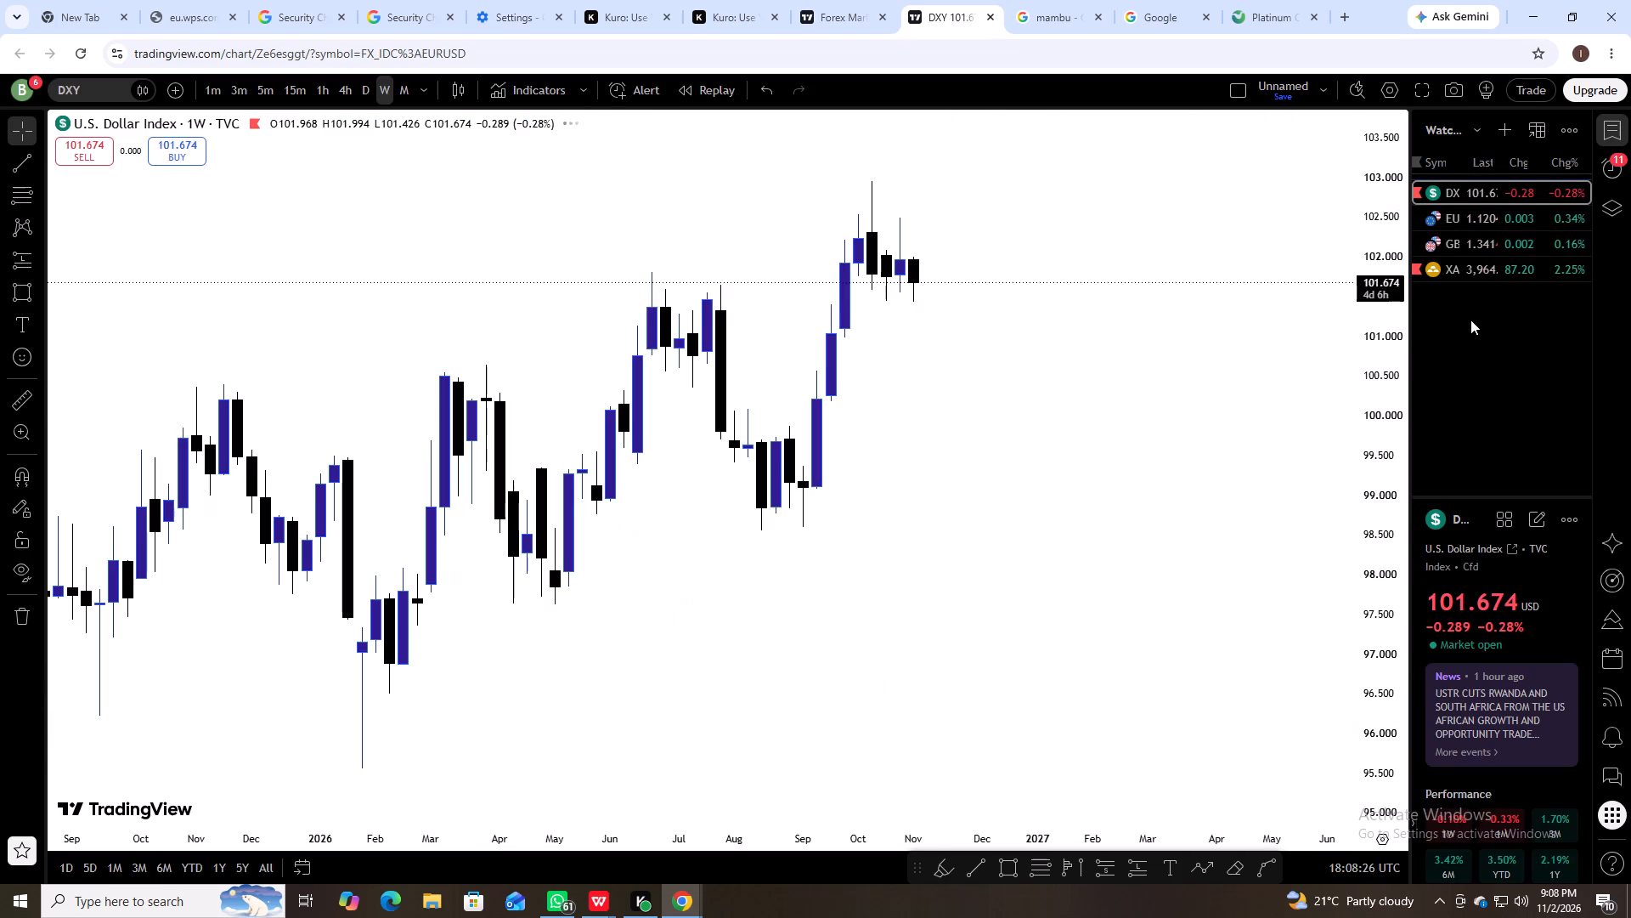